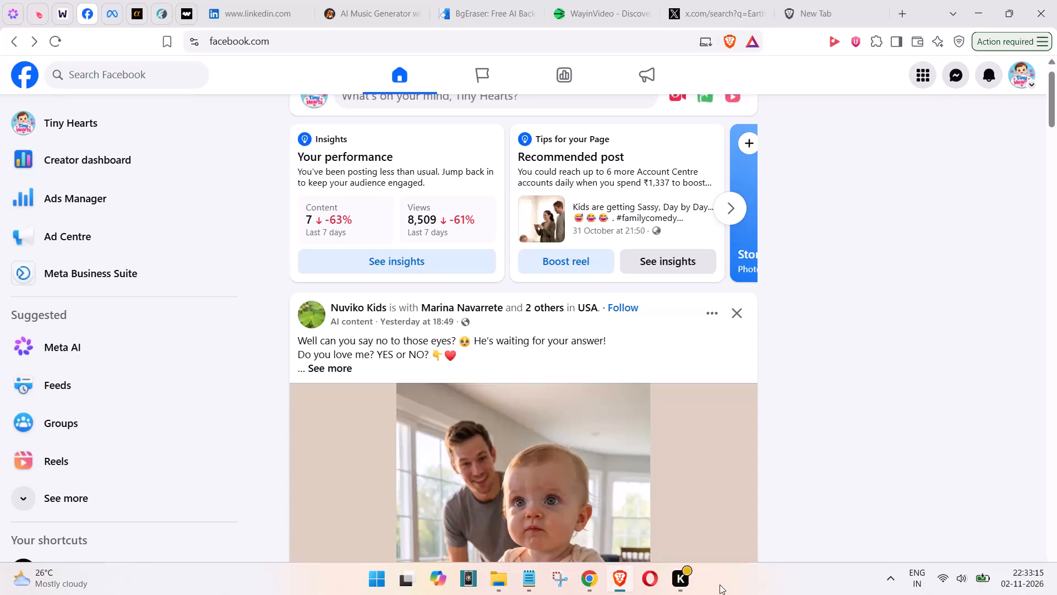
Open the copied Instagram link instagram.com/reel/DcHrxlVMFOQ in the empty browser tab and dismiss the sign-up prompt covering the reel.
{"action": "left_click", "coordinate": [809, 0]}
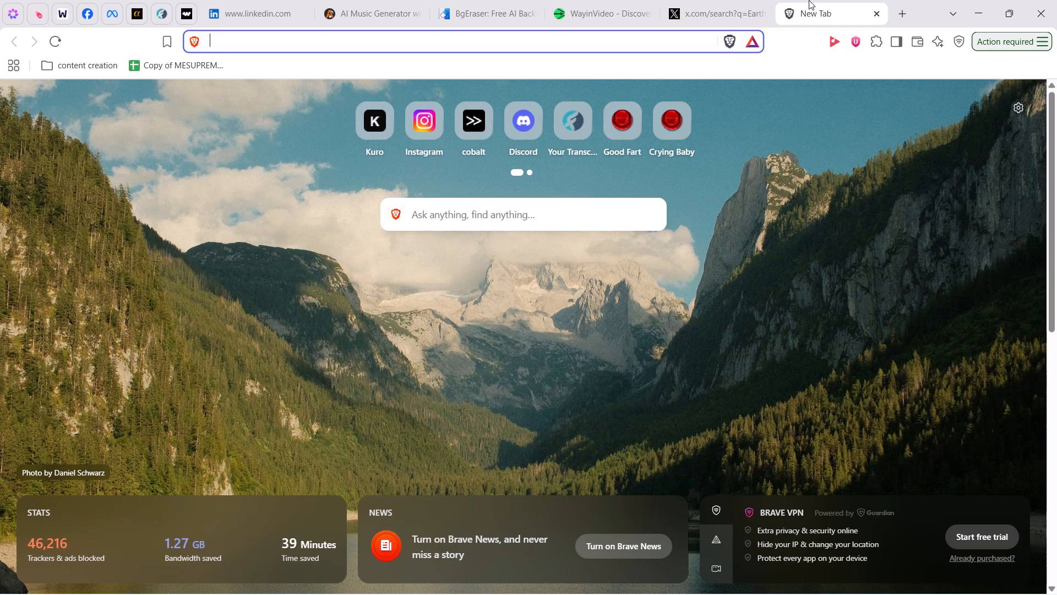
{"action": "key", "text": "ctrl+v"}
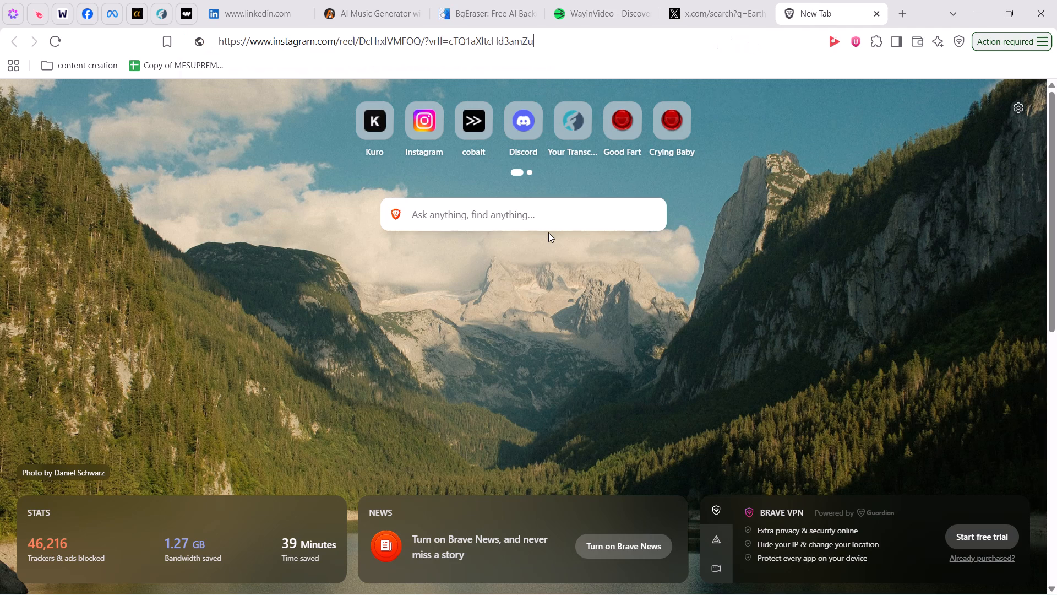
{"action": "key", "text": "Return"}
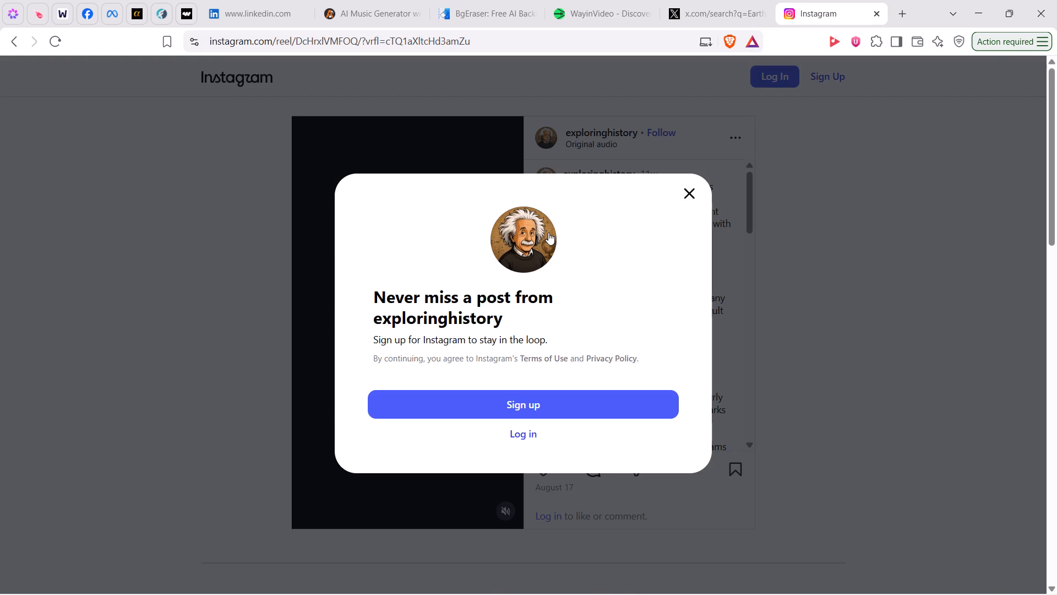
{"action": "left_click", "coordinate": [688, 190]}
{"action": "left_click", "coordinate": [396, 303]}
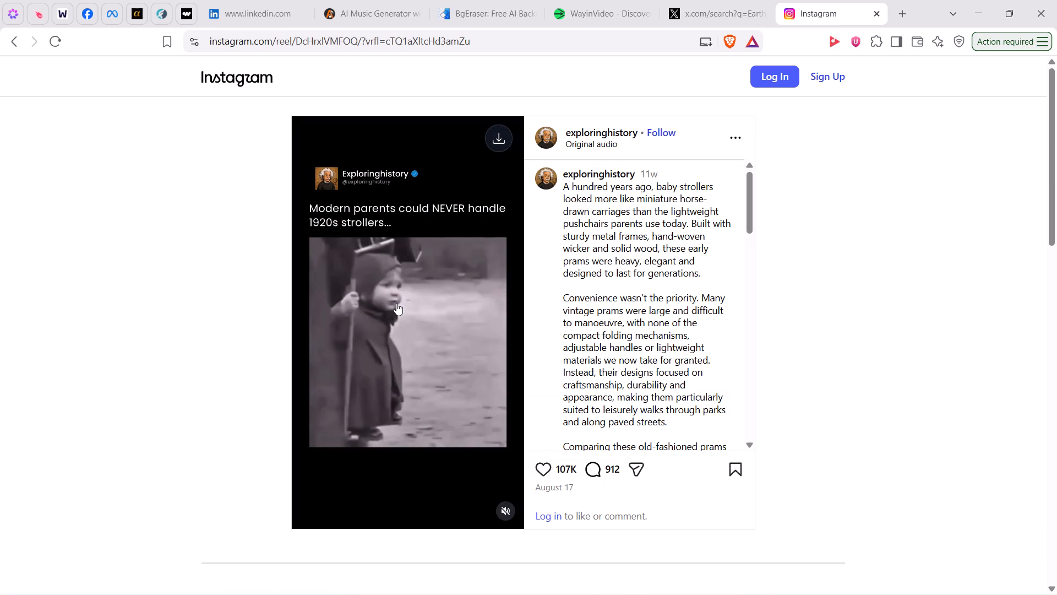
Download the exploringhistory 1920s strollers reel as a 1920P MP4.
{"action": "left_click", "coordinate": [491, 137]}
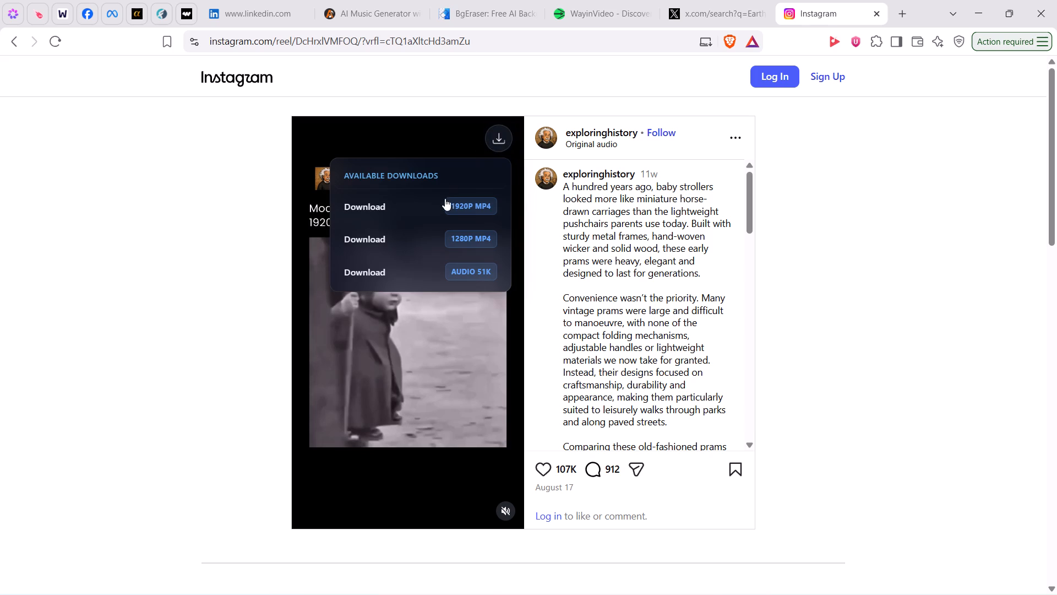
{"action": "left_click", "coordinate": [431, 204]}
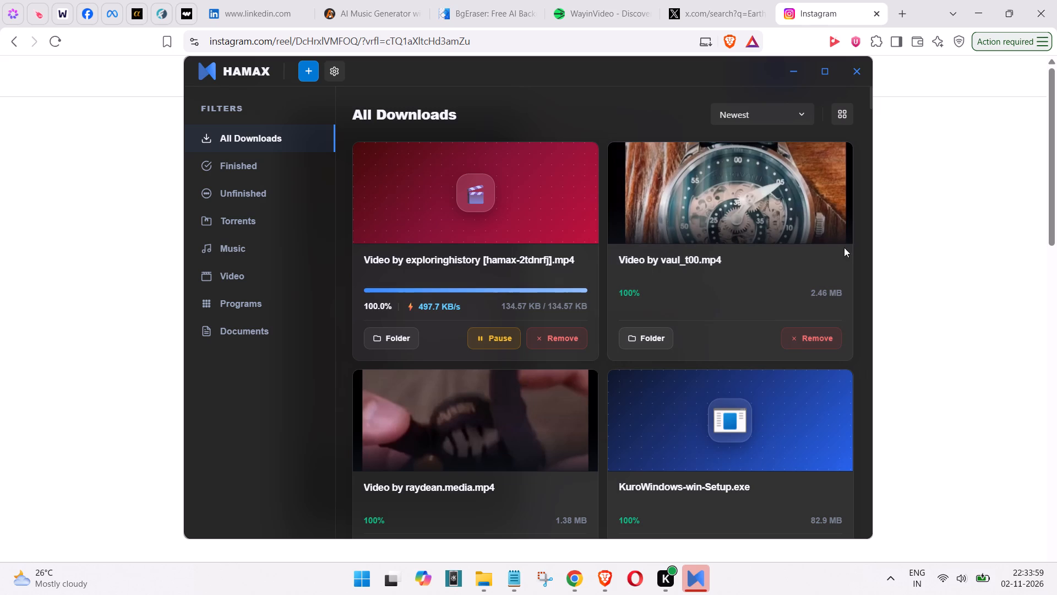
Close the HAMAX download manager and the Instagram reel tab, leaving a new blank tab open.
{"action": "left_click", "coordinate": [860, 73]}
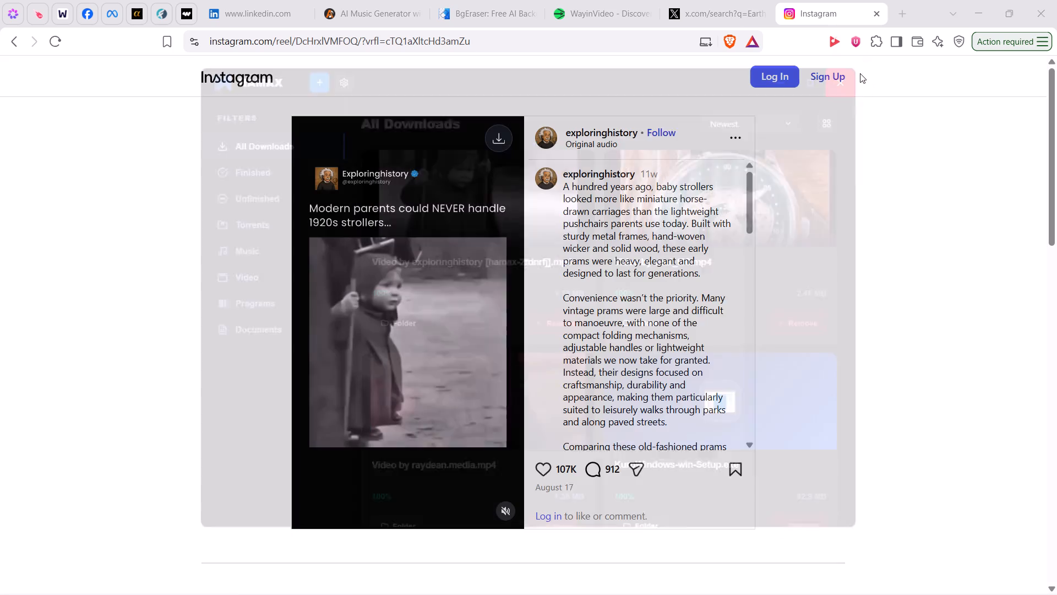
{"action": "left_click", "coordinate": [875, 17]}
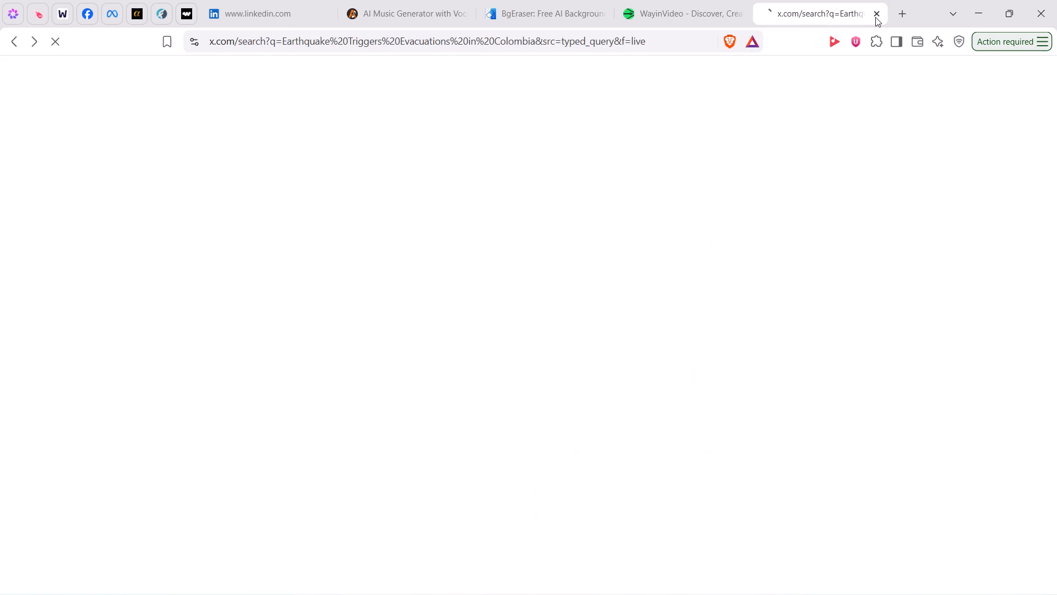
{"action": "left_click", "coordinate": [903, 13]}
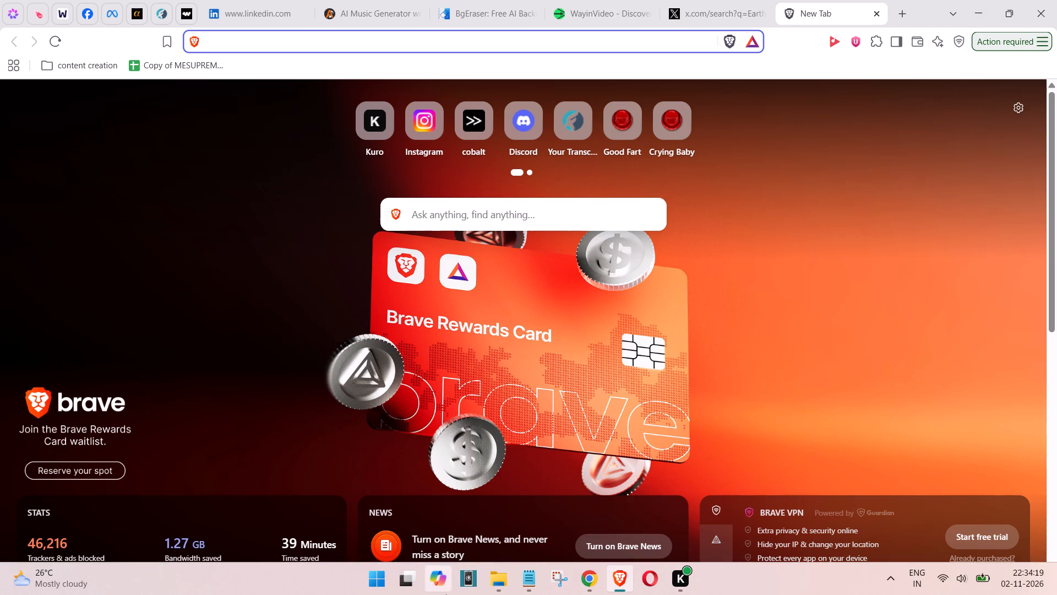
Find CapCut with the system search and launch it.
{"action": "left_click", "coordinate": [389, 588]}
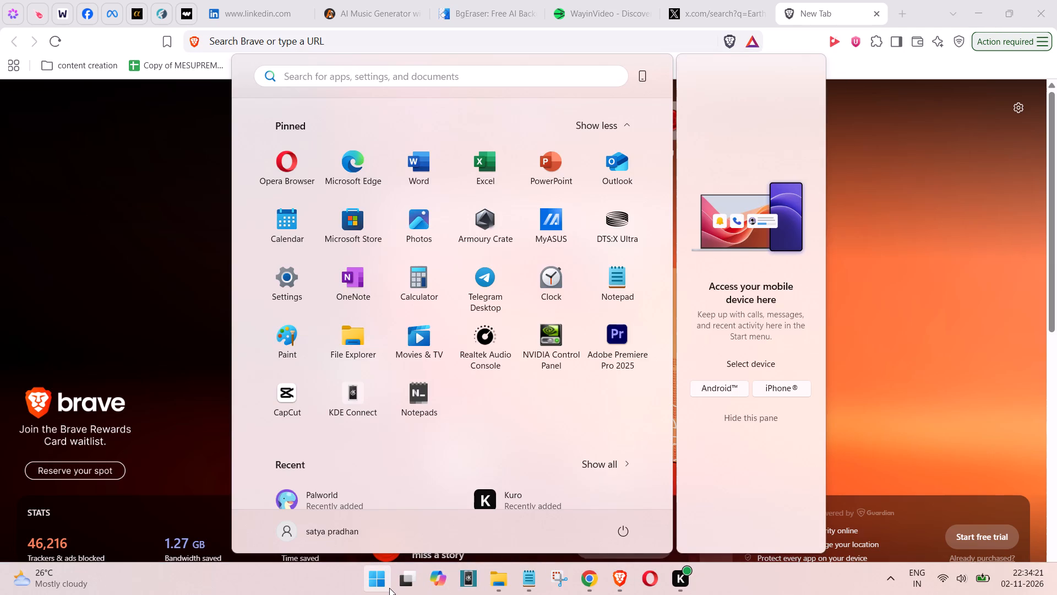
{"action": "type", "text": "capcut"}
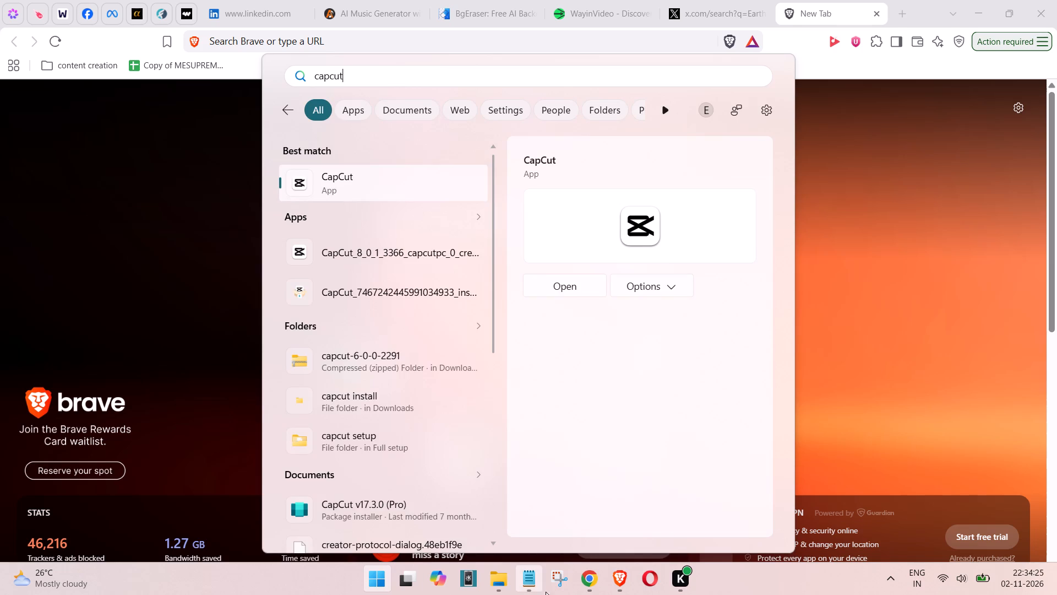
{"action": "left_click", "coordinate": [579, 293]}
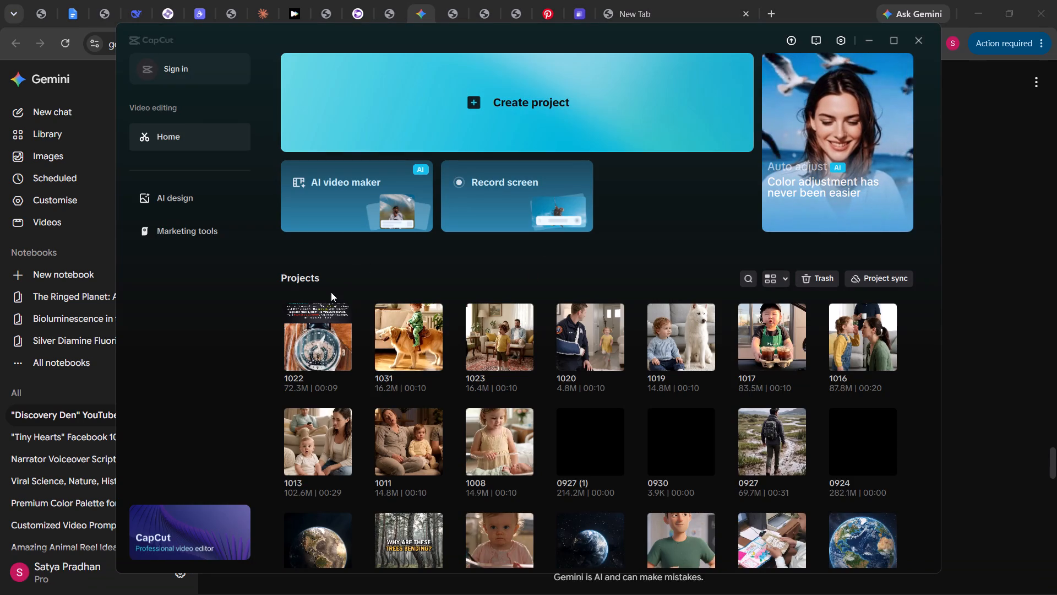
{"action": "left_click", "coordinate": [324, 349]}
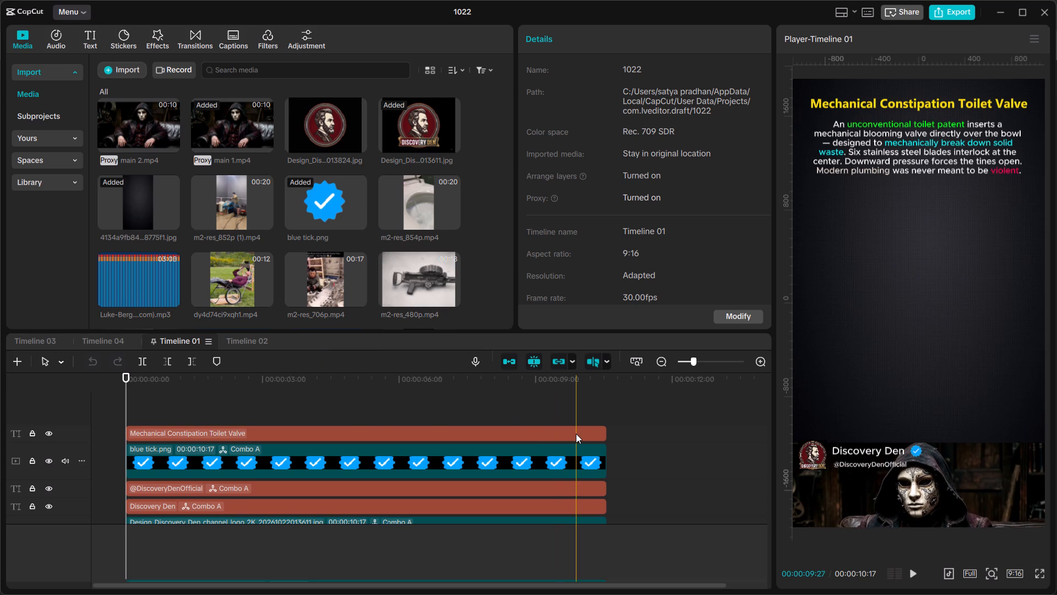
{"action": "left_click", "coordinate": [40, 336]}
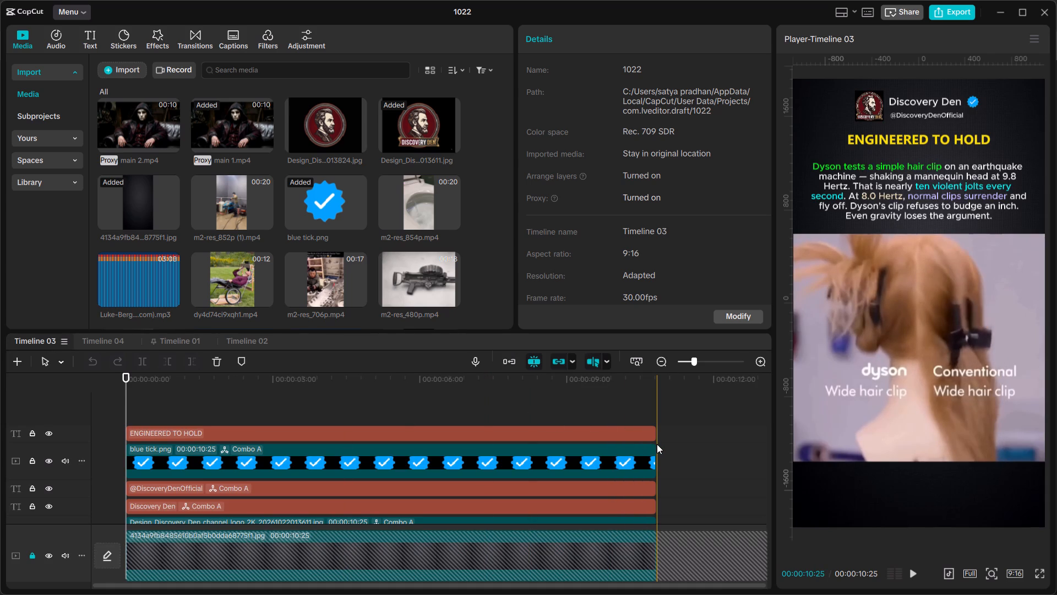
{"action": "scroll", "coordinate": [568, 458], "scroll_direction": "down", "scroll_amount": 4}
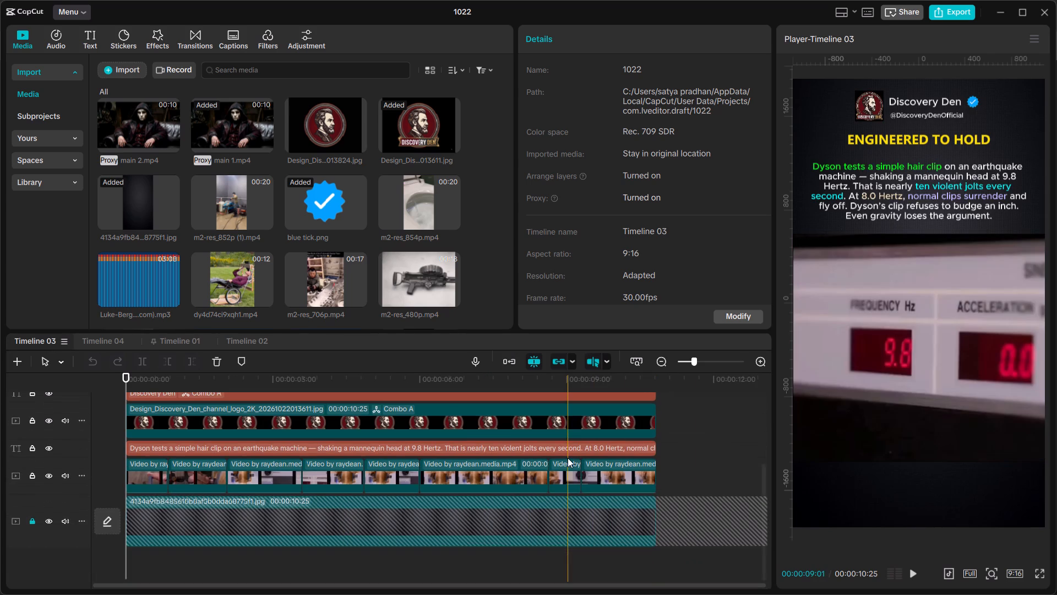
Import the downloaded "Video by exploringhistory" stroller reel from the Downloads folder into the project media.
{"action": "scroll", "coordinate": [568, 458], "scroll_direction": "up", "scroll_amount": 1}
{"action": "scroll", "coordinate": [568, 458], "scroll_direction": "down", "scroll_amount": 2}
{"action": "left_click", "coordinate": [124, 67]}
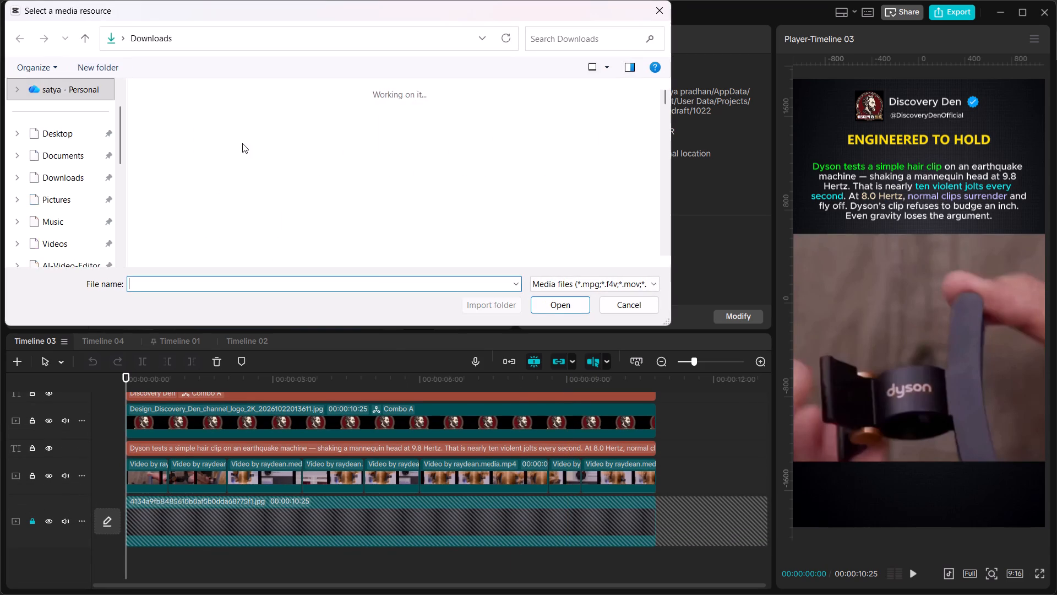
{"action": "left_click", "coordinate": [178, 140]}
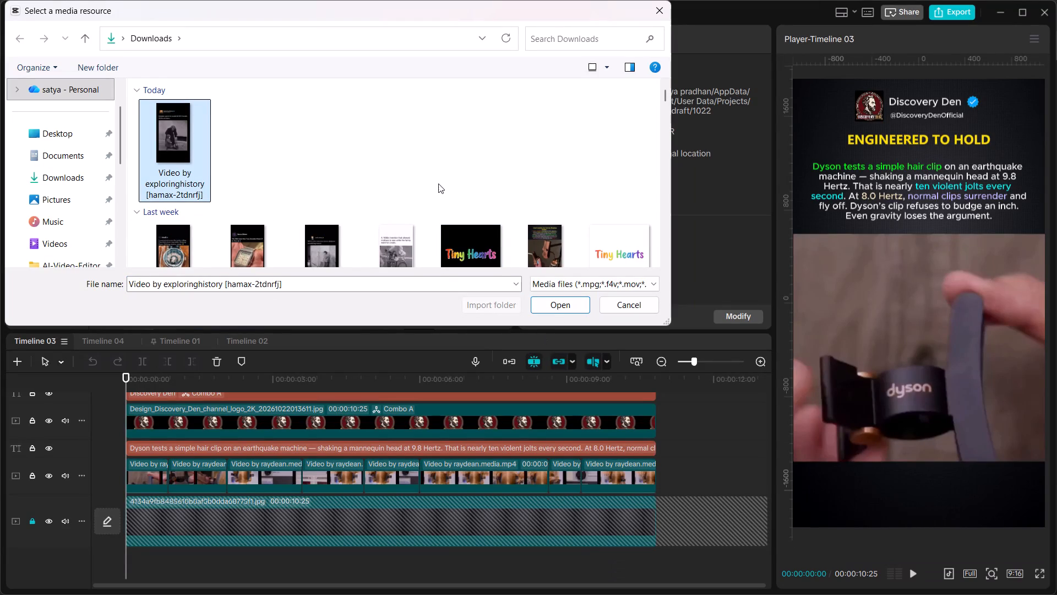
{"action": "left_click", "coordinate": [552, 306]}
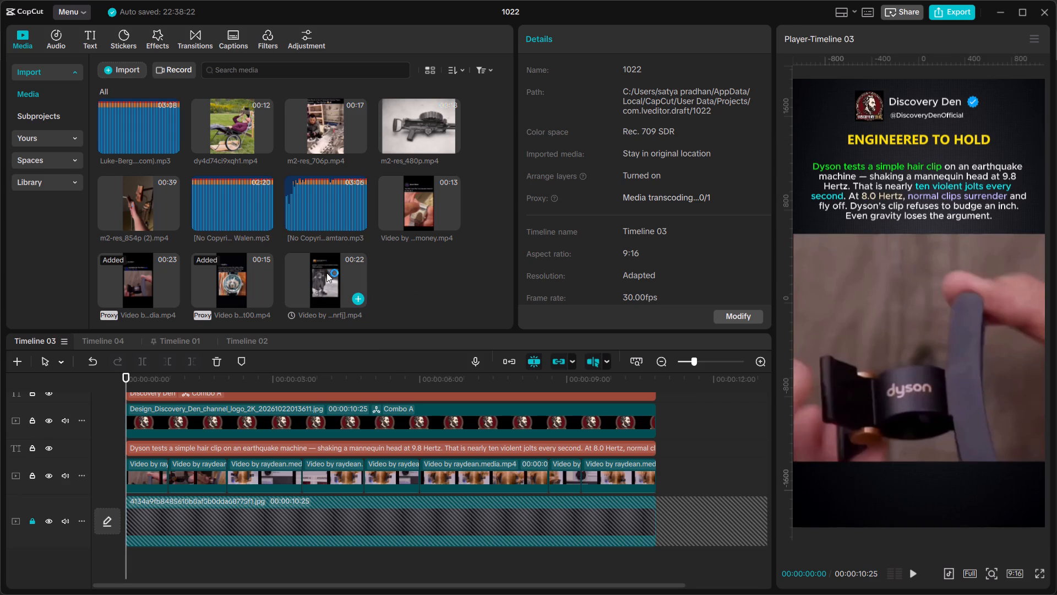
Replace the old raydean.media clips on Timeline 03's video track with the imported stroller video, starting at 00:00.
{"action": "left_click_drag", "start_coordinate": [326, 273], "coordinate": [694, 478]}
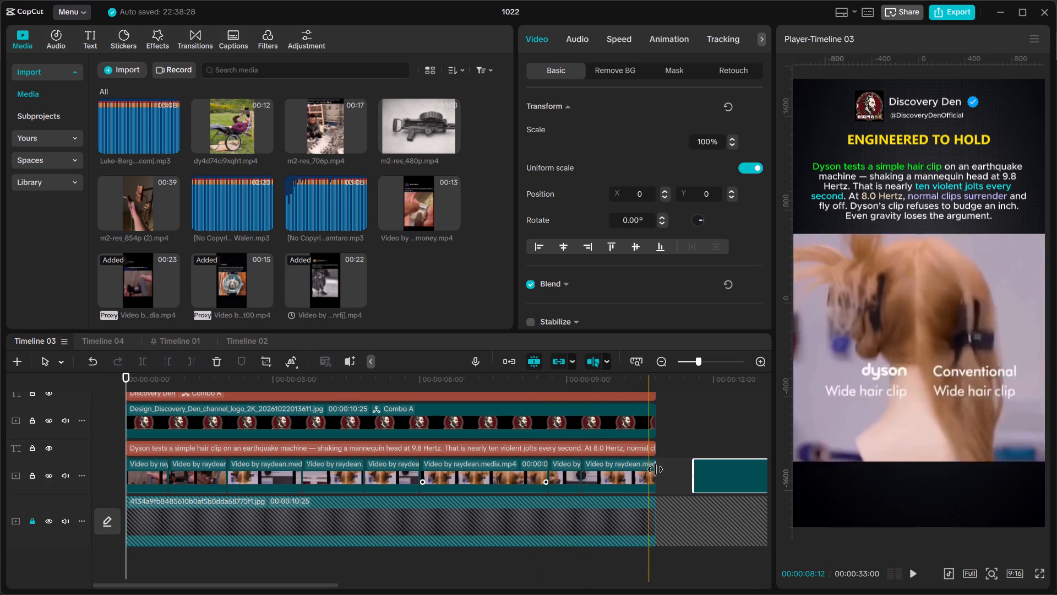
{"action": "left_click_drag", "start_coordinate": [675, 475], "coordinate": [393, 481]}
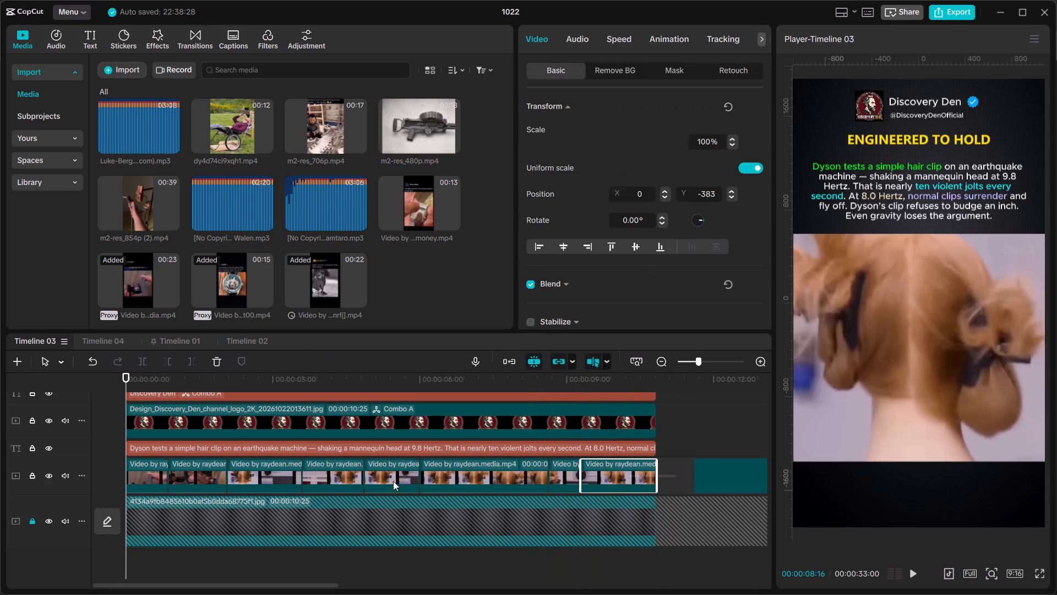
{"action": "left_click_drag", "start_coordinate": [393, 481], "coordinate": [105, 477]}
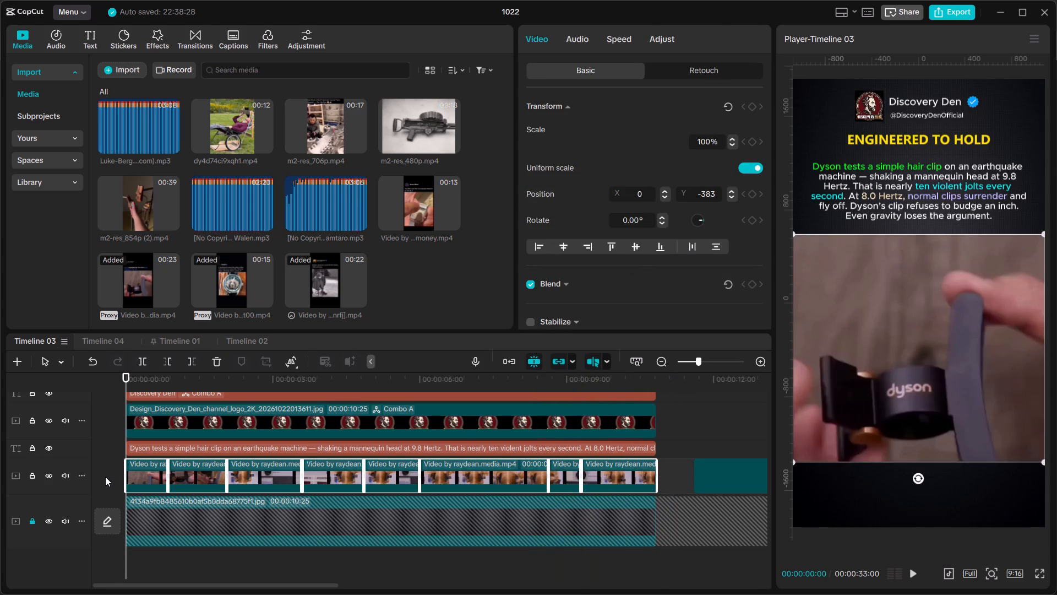
{"action": "key", "text": "BackSpace"}
{"action": "left_click_drag", "start_coordinate": [720, 481], "coordinate": [348, 491]}
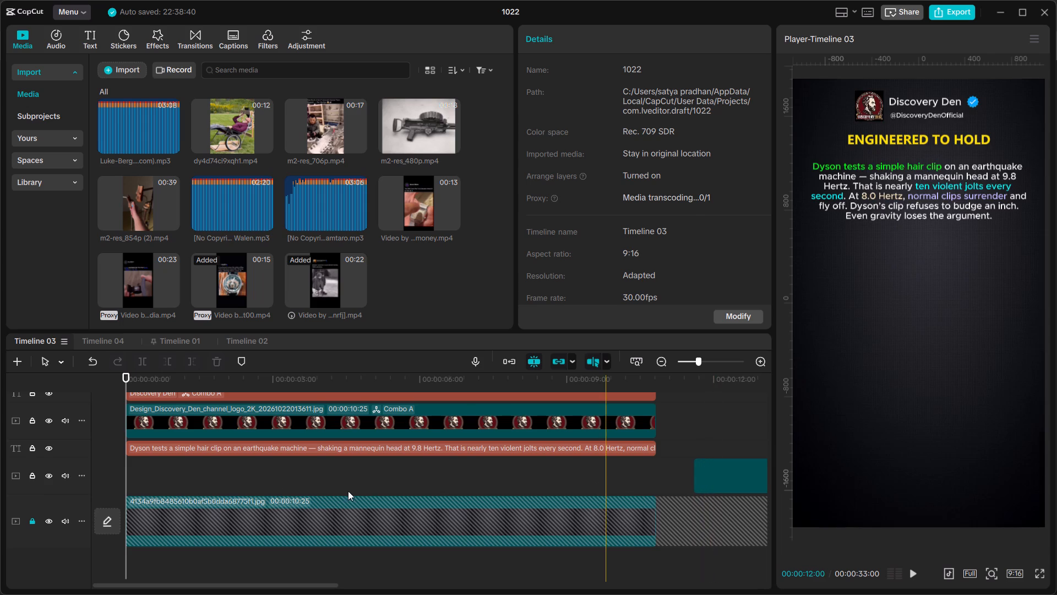
{"action": "left_click_drag", "start_coordinate": [348, 491], "coordinate": [133, 479]}
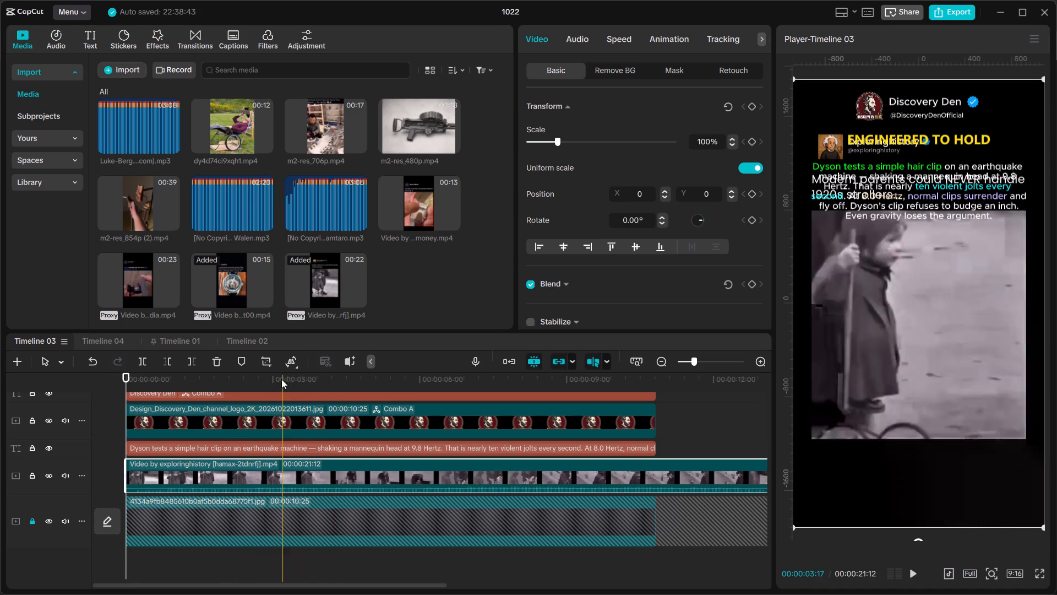
Crop the stroller clip freely to just the footage, cutting off the Exploringhistory header, caption and black borders.
{"action": "left_click", "coordinate": [266, 363]}
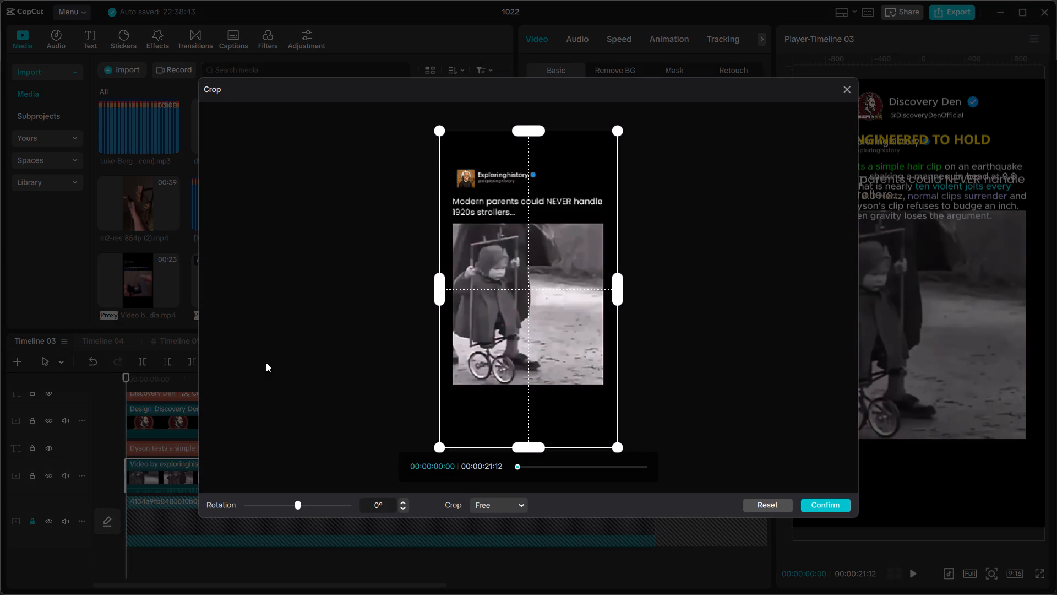
{"action": "left_click_drag", "start_coordinate": [535, 128], "coordinate": [538, 214]}
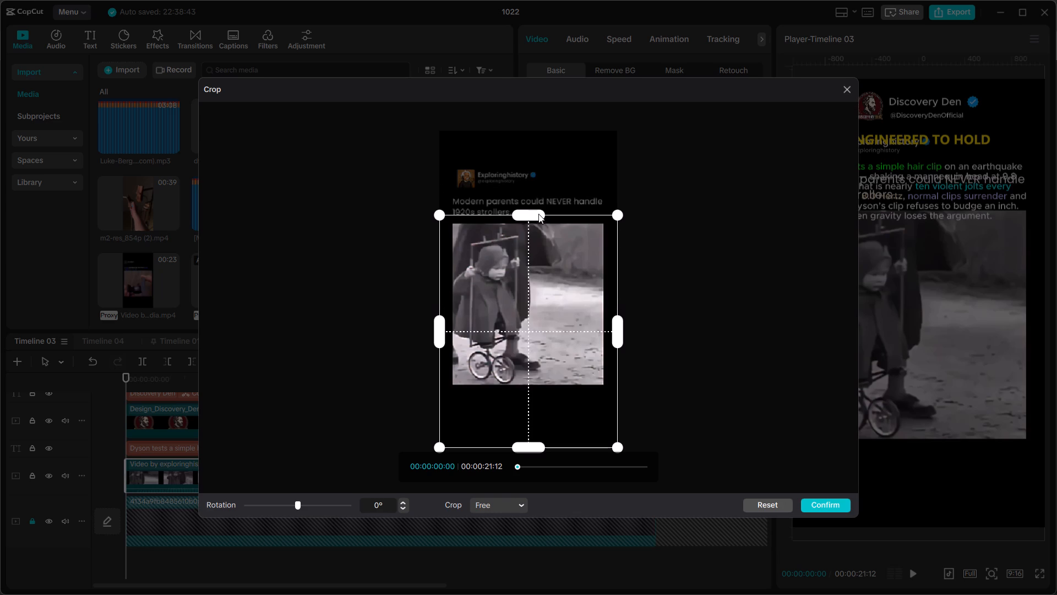
{"action": "left_click_drag", "start_coordinate": [538, 214], "coordinate": [540, 219]}
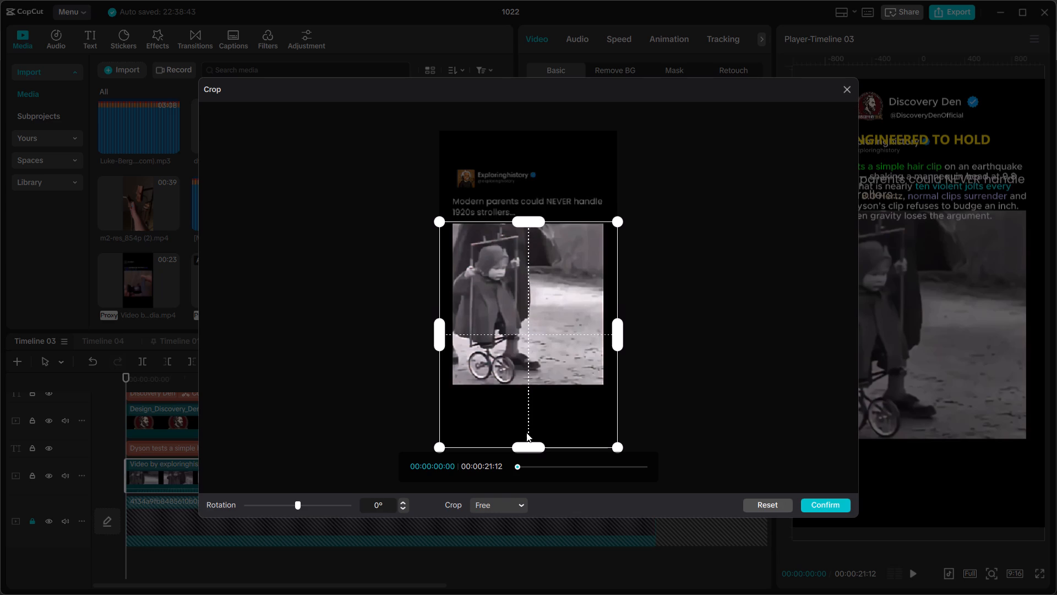
{"action": "left_click_drag", "start_coordinate": [528, 449], "coordinate": [531, 386]}
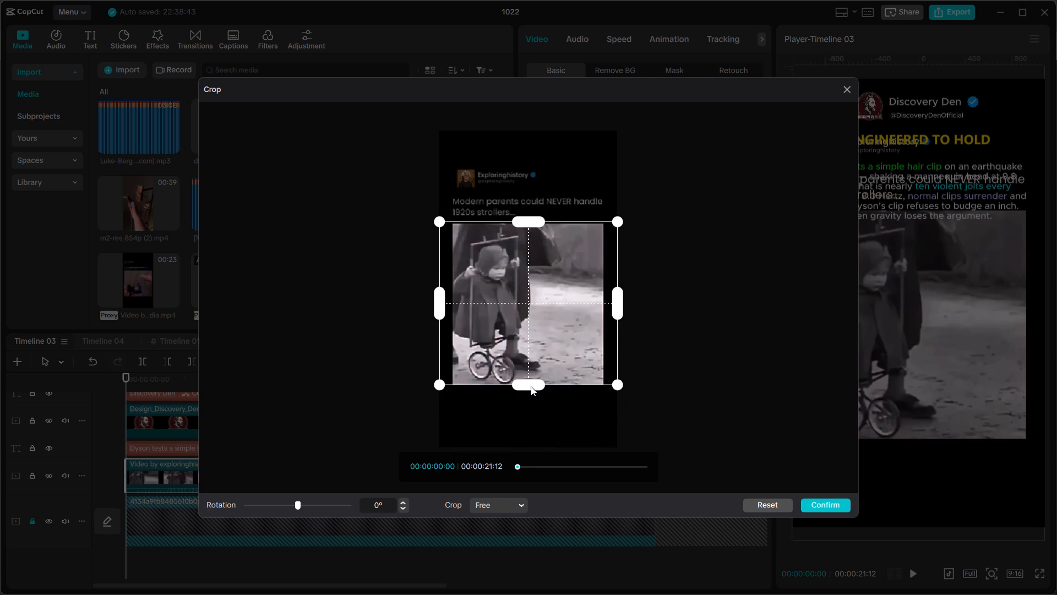
{"action": "left_click_drag", "start_coordinate": [531, 386], "coordinate": [531, 387]}
{"action": "left_click_drag", "start_coordinate": [617, 296], "coordinate": [609, 296]}
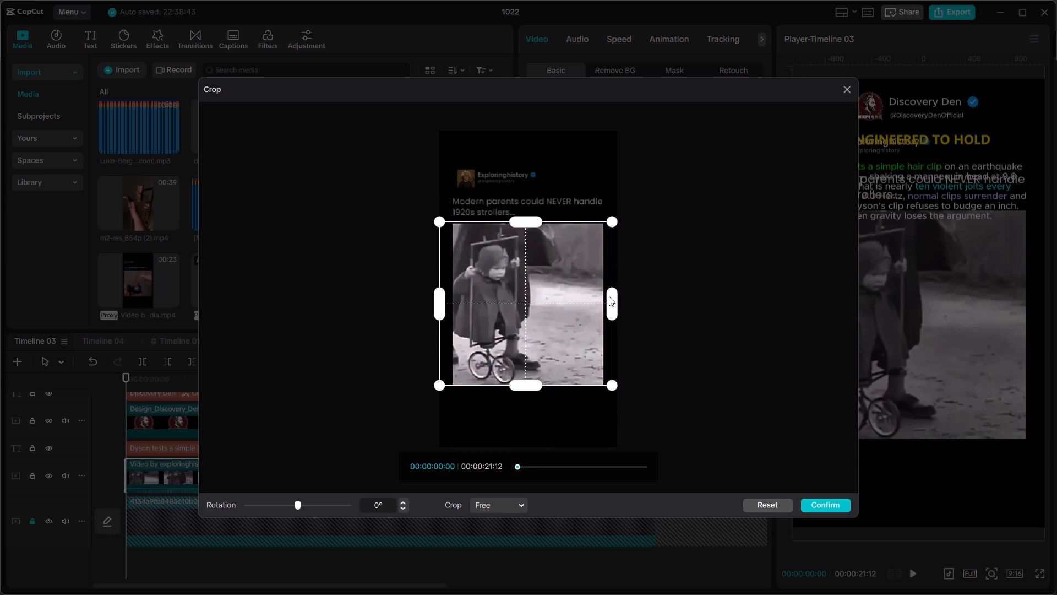
{"action": "left_click_drag", "start_coordinate": [609, 296], "coordinate": [602, 295]}
{"action": "left_click_drag", "start_coordinate": [438, 300], "coordinate": [451, 302]}
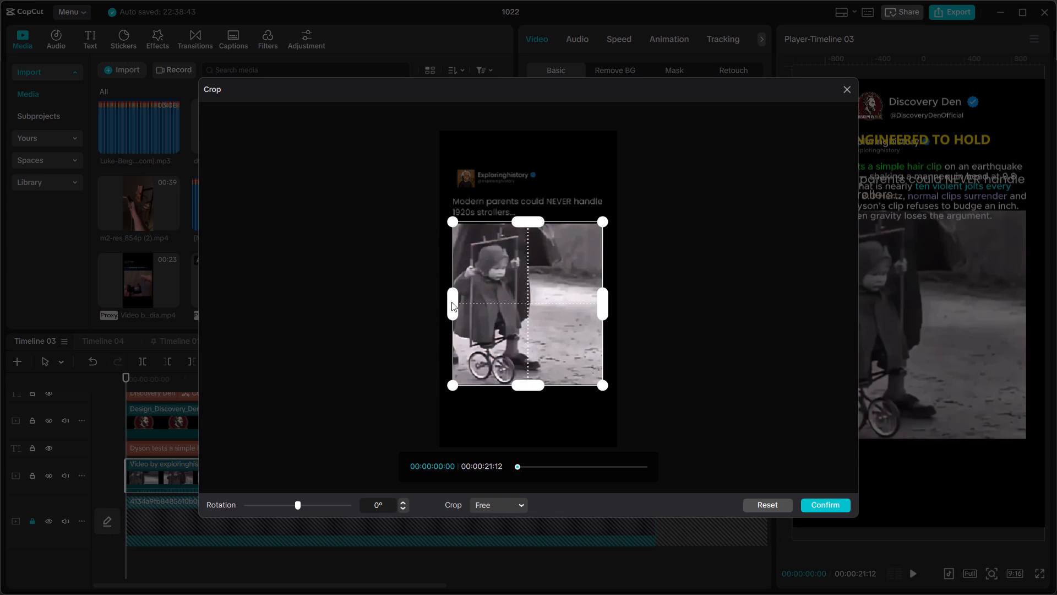
{"action": "left_click", "coordinate": [820, 505]}
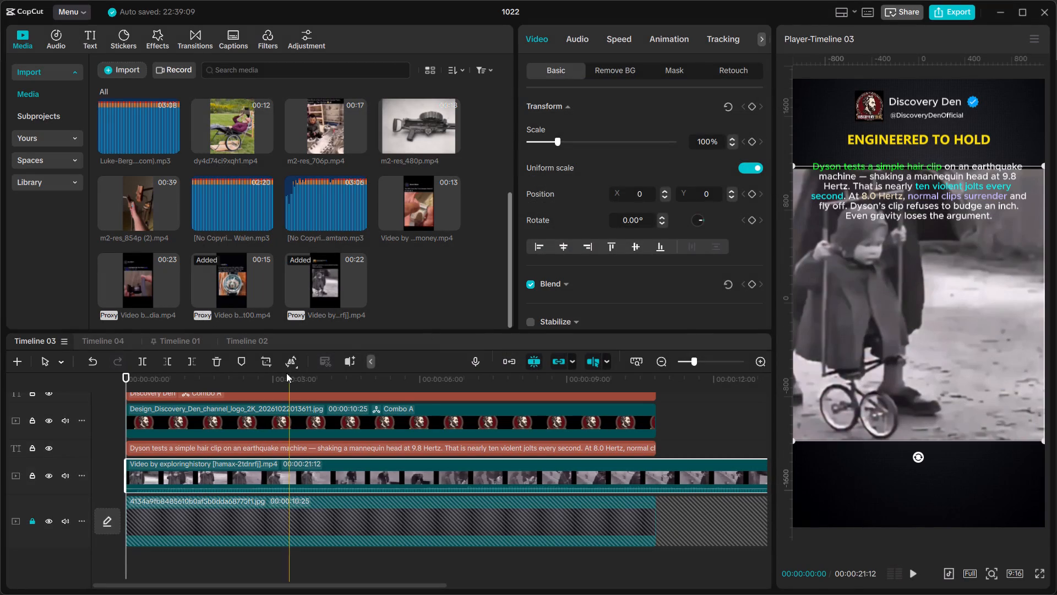
{"action": "left_click", "coordinate": [263, 356]}
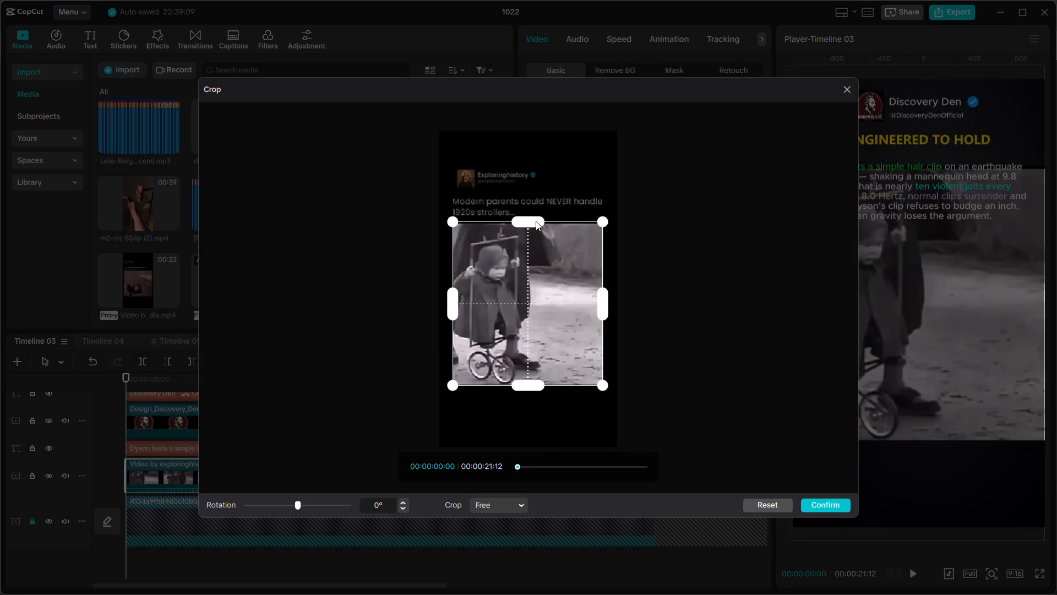
{"action": "left_click", "coordinate": [534, 223]}
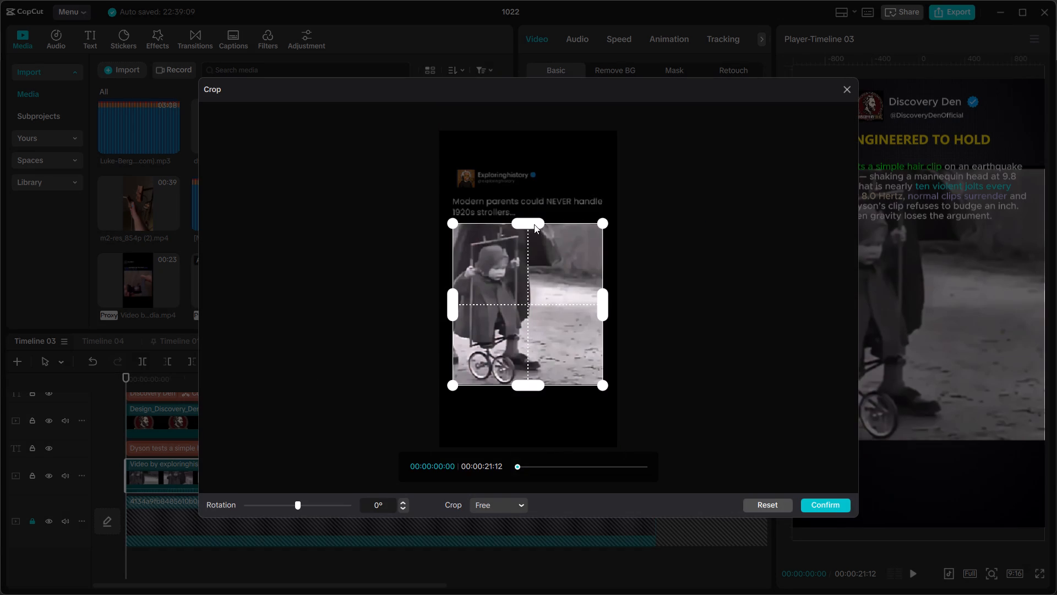
{"action": "left_click", "coordinate": [813, 502]}
Move the cropped stroller clip down below the description text, horizontally centred at X 0, Y about -545.
{"action": "left_click_drag", "start_coordinate": [929, 278], "coordinate": [924, 342]}
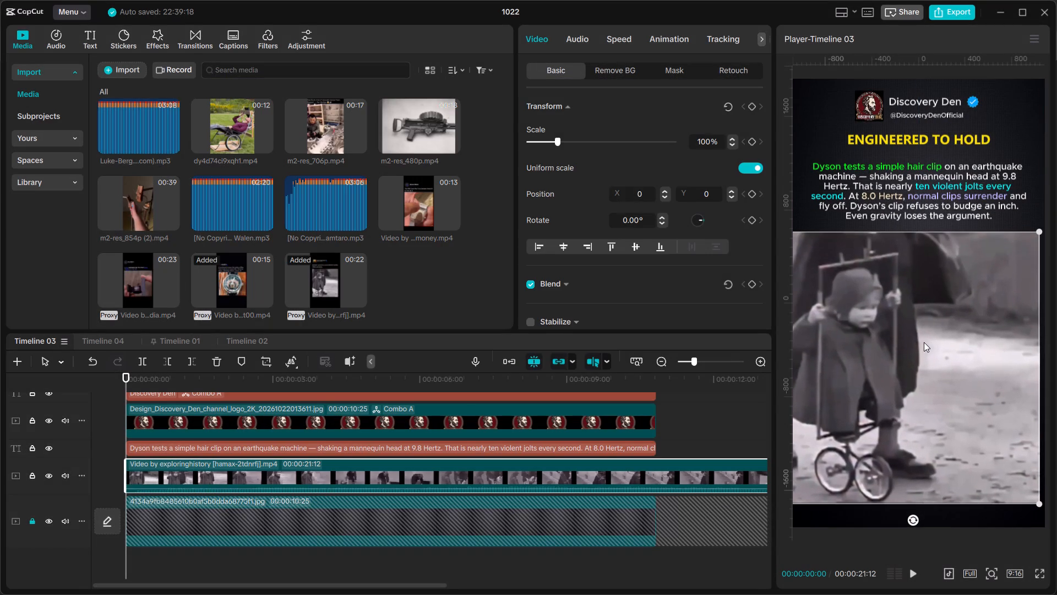
{"action": "left_click_drag", "start_coordinate": [924, 342], "coordinate": [929, 342]}
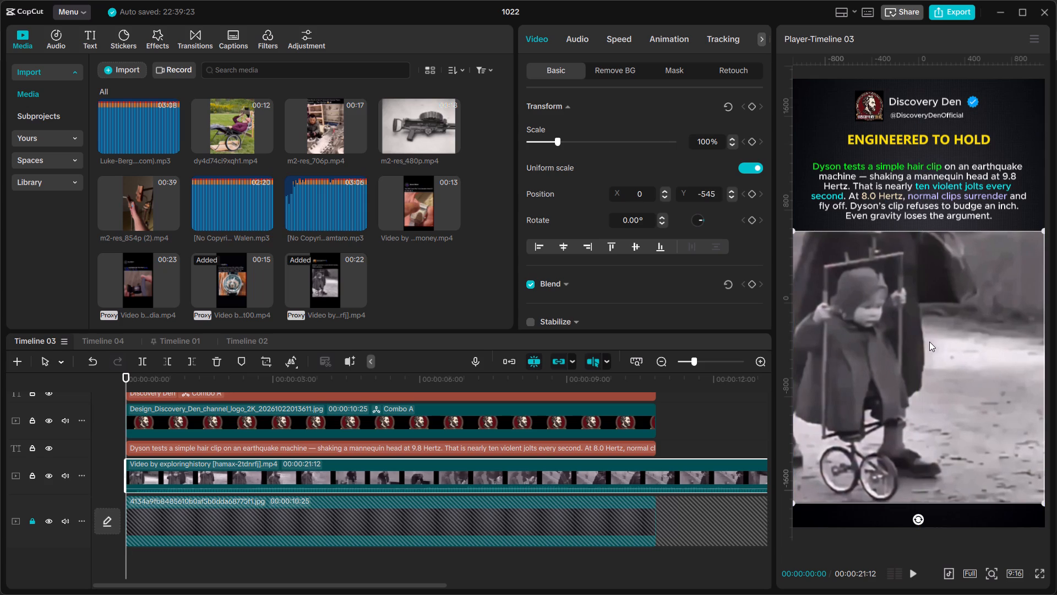
Replace the Dyson description text with the copied paragraph about the 1920s folding stroller.
{"action": "left_click", "coordinate": [923, 178]}
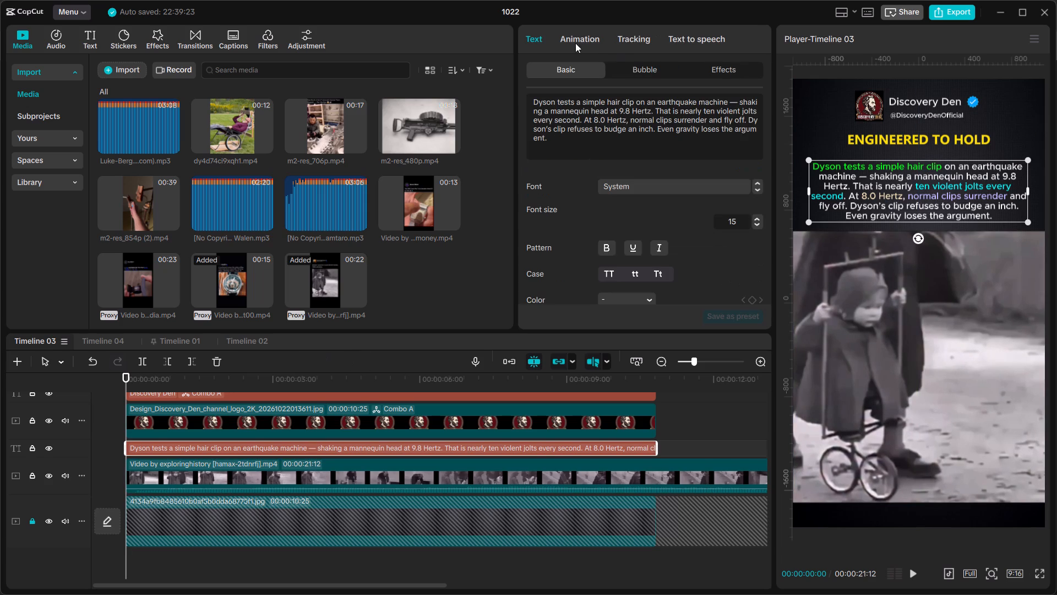
{"action": "left_click_drag", "start_coordinate": [563, 141], "coordinate": [517, 93]}
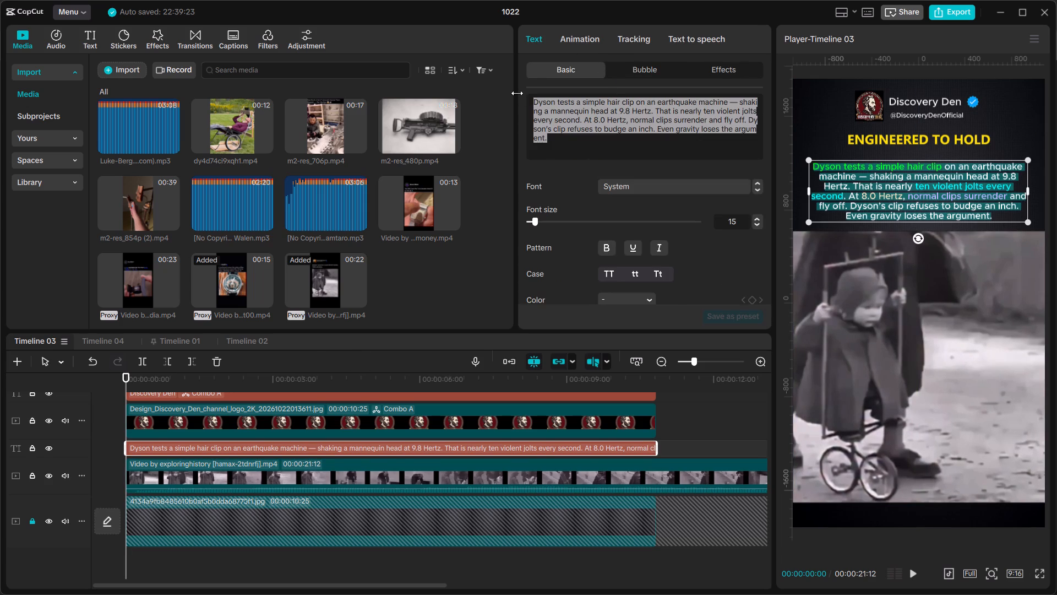
{"action": "key", "text": "ctrl+v"}
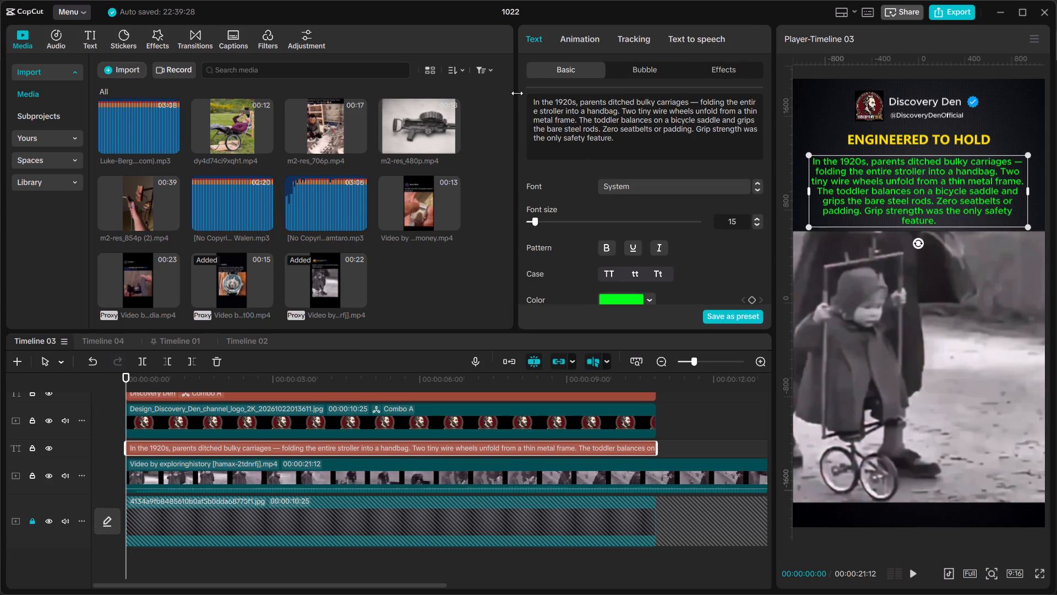
Set the stroller description's text color to white.
{"action": "left_click", "coordinate": [648, 300]}
{"action": "left_click_drag", "start_coordinate": [574, 324], "coordinate": [538, 305]}
{"action": "left_click", "coordinate": [897, 189]}
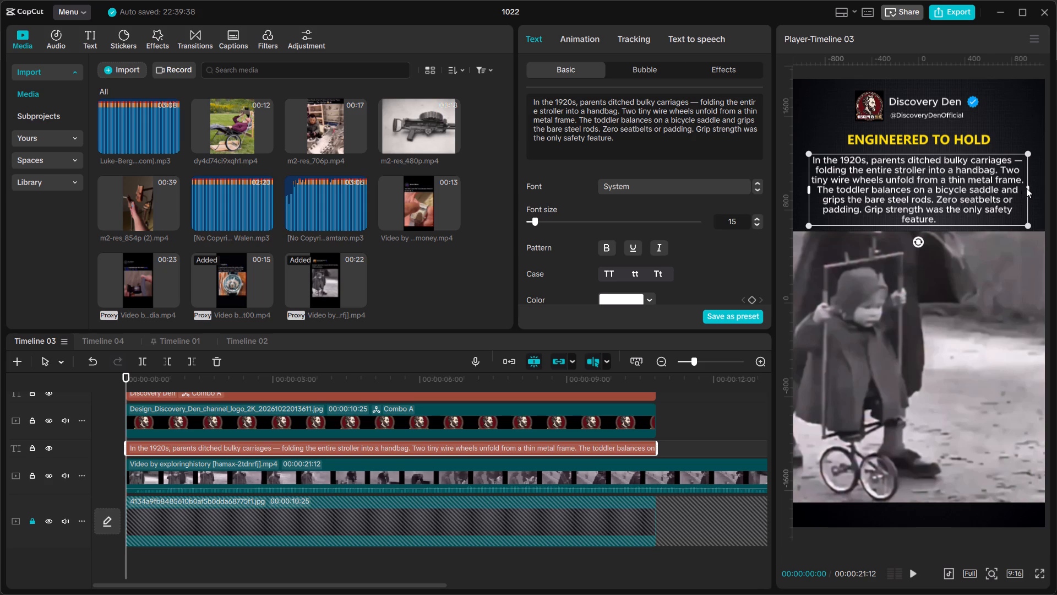
Widen the description text box so the paragraph wraps to six lines, and centre it horizontally beneath the title.
{"action": "left_click_drag", "start_coordinate": [1027, 186], "coordinate": [1029, 186]}
{"action": "left_click_drag", "start_coordinate": [1029, 186], "coordinate": [1032, 187]}
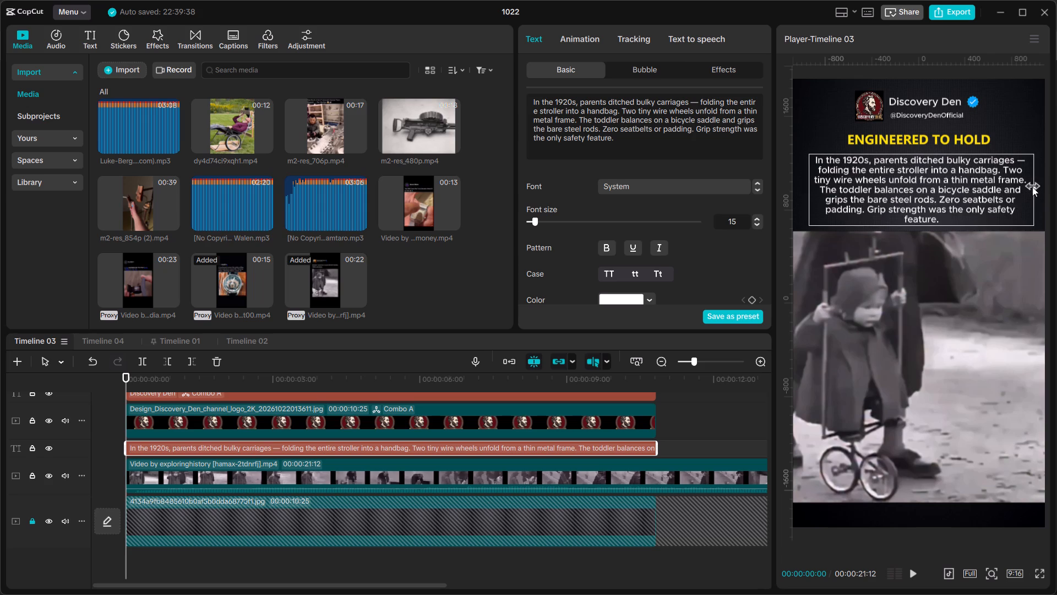
{"action": "left_click_drag", "start_coordinate": [1032, 187], "coordinate": [1038, 186]}
{"action": "left_click_drag", "start_coordinate": [987, 183], "coordinate": [979, 186]}
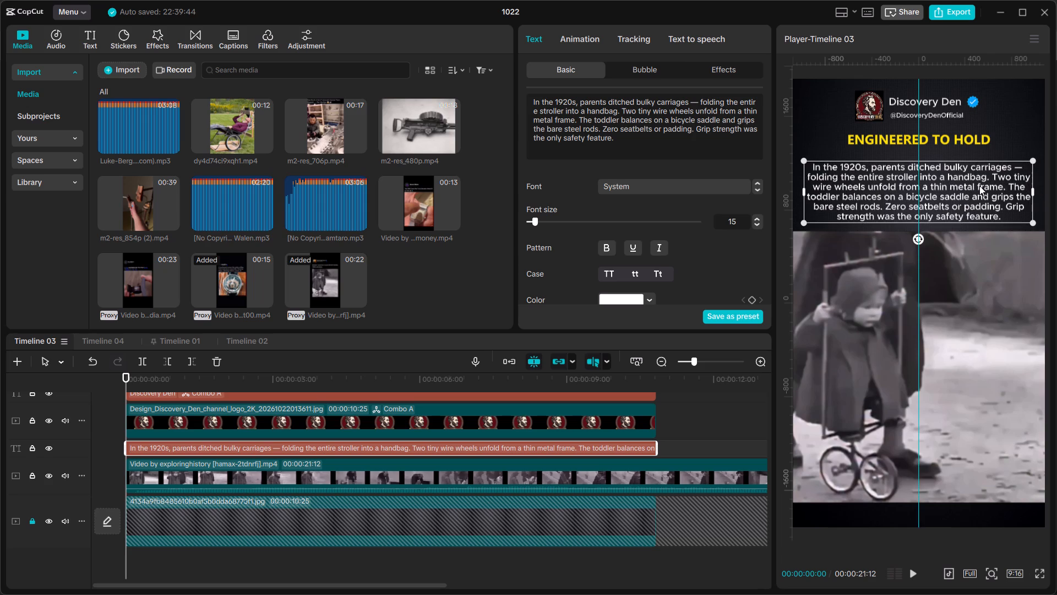
{"action": "left_click_drag", "start_coordinate": [979, 186], "coordinate": [979, 183]}
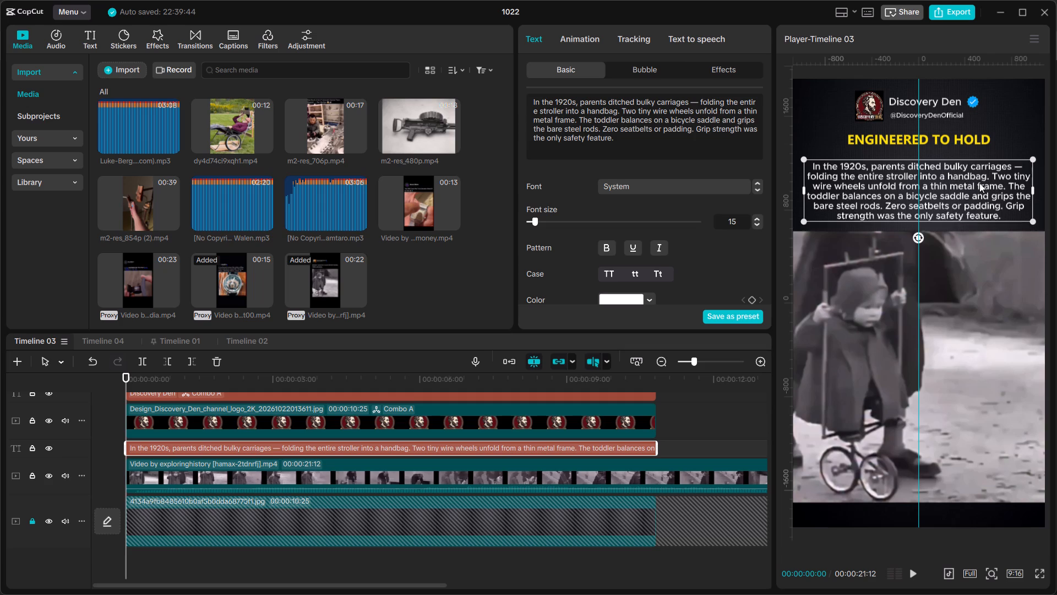
{"action": "left_click_drag", "start_coordinate": [979, 183], "coordinate": [979, 181]}
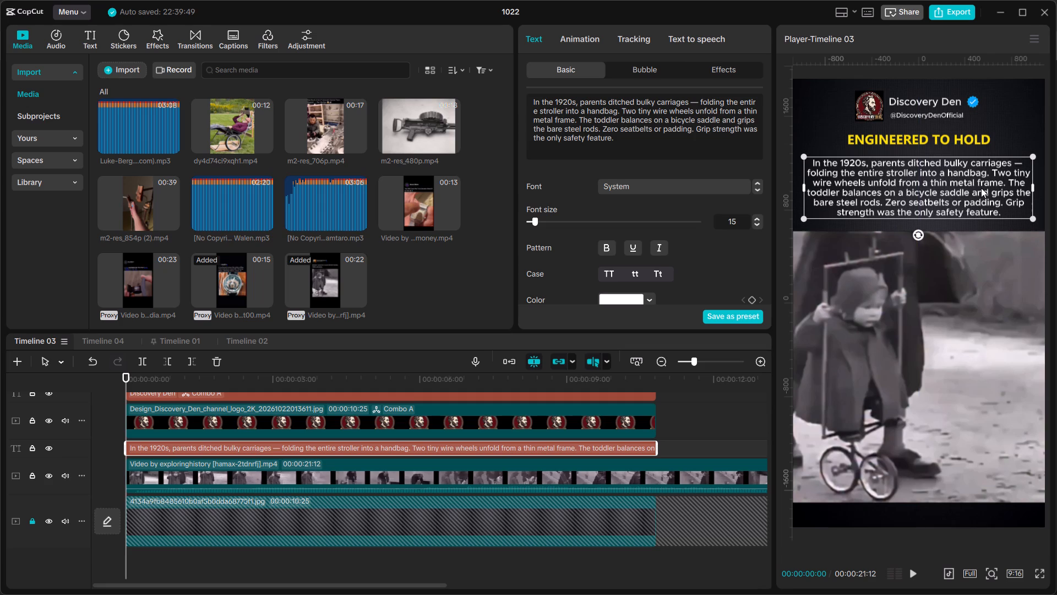
Move the stroller clip up closer to the description text, to about Y -484.
{"action": "left_click", "coordinate": [983, 303]}
{"action": "left_click_drag", "start_coordinate": [983, 303], "coordinate": [983, 300]}
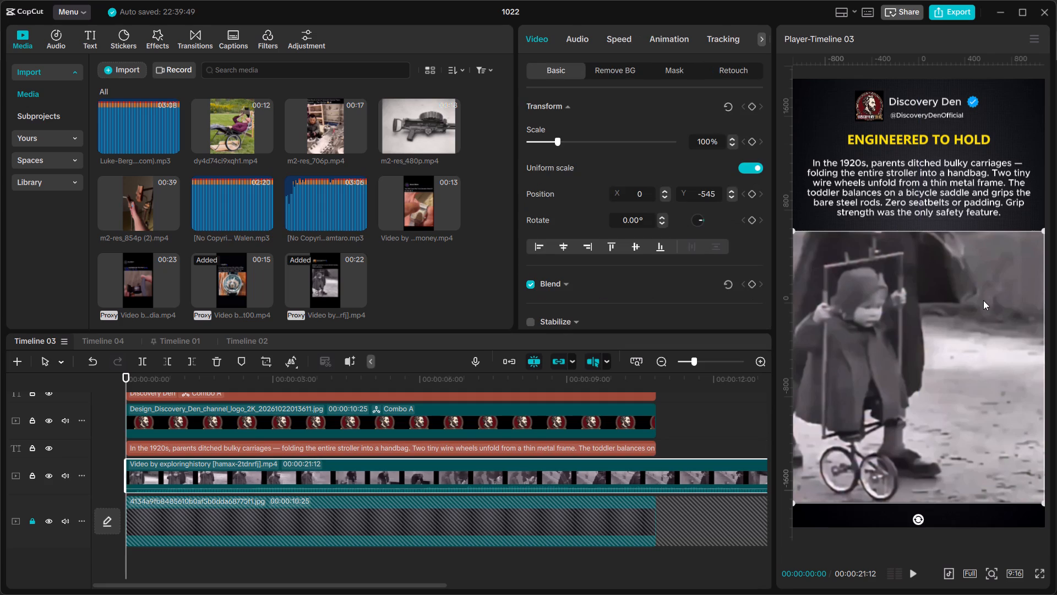
{"action": "left_click_drag", "start_coordinate": [983, 300], "coordinate": [984, 295]}
Nudge the description text block slightly upward between the title and the stroller clip.
{"action": "left_click", "coordinate": [943, 186]}
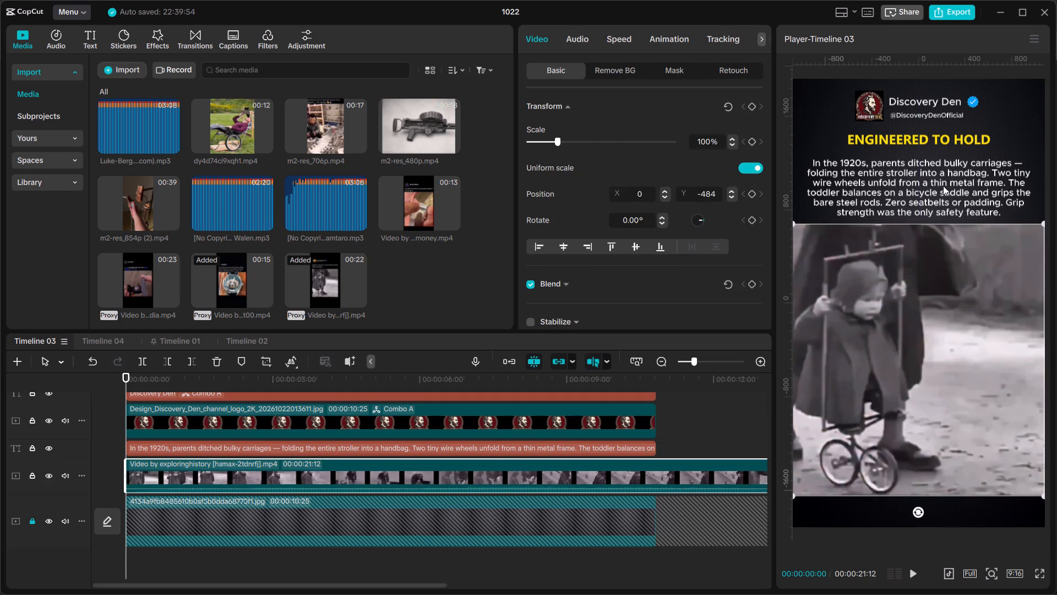
{"action": "left_click_drag", "start_coordinate": [943, 186], "coordinate": [943, 175]}
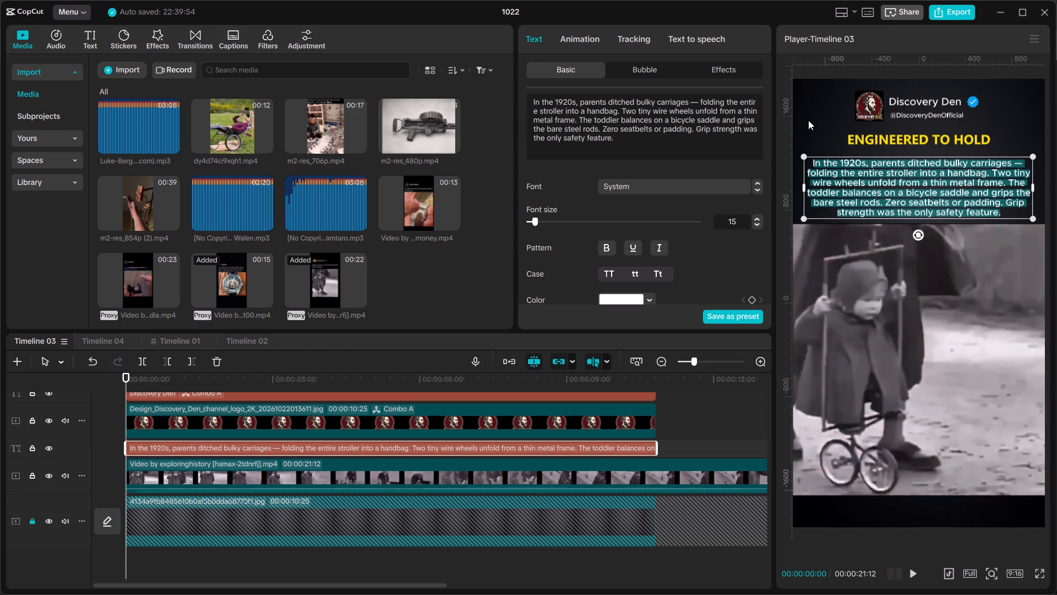
{"action": "left_click", "coordinate": [809, 120]}
{"action": "left_click", "coordinate": [869, 188]}
{"action": "left_click_drag", "start_coordinate": [907, 191], "coordinate": [906, 187]}
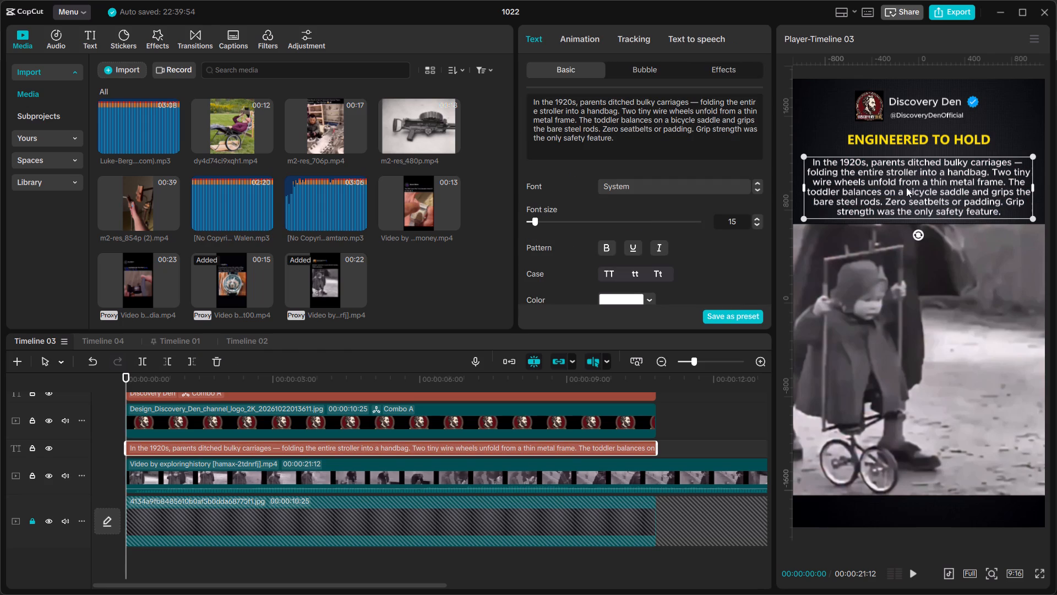
Nudge the description text block and the stroller clip slightly upward in the layout, placing the clip at about Y -445.
{"action": "left_click_drag", "start_coordinate": [906, 187], "coordinate": [905, 186]}
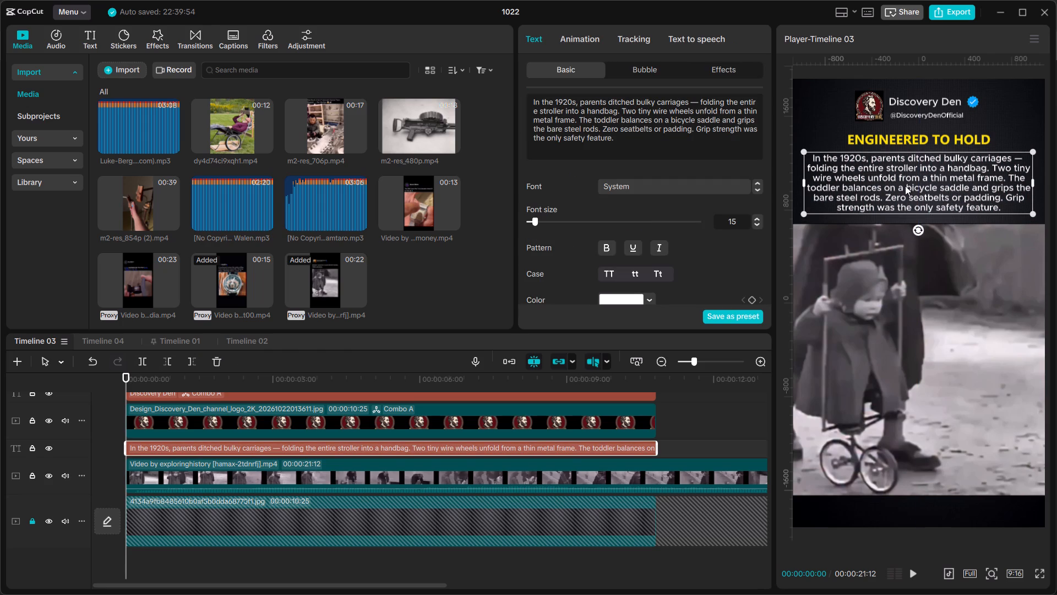
{"action": "left_click", "coordinate": [913, 306]}
{"action": "left_click_drag", "start_coordinate": [913, 306], "coordinate": [913, 301]}
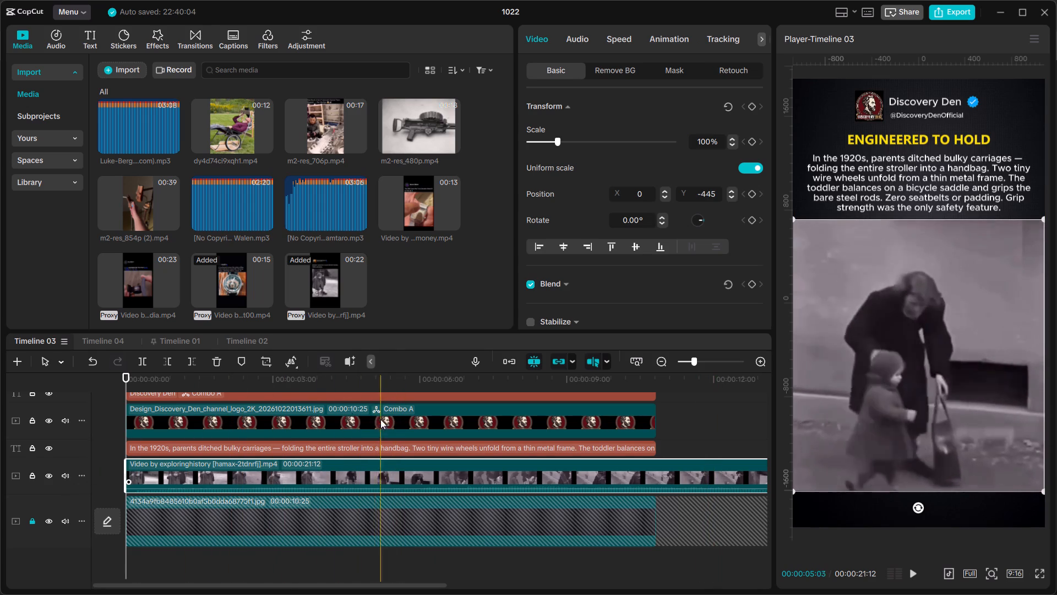
Split the stroller clip automatically into separate segments at its scene changes.
{"action": "left_click", "coordinate": [352, 362]}
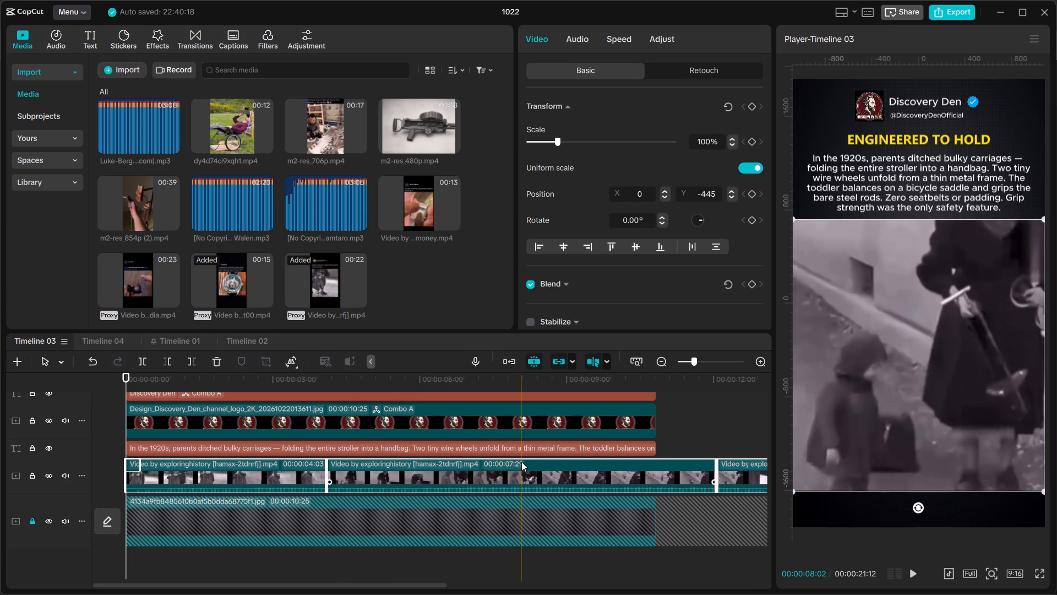
{"action": "left_click", "coordinate": [182, 455]}
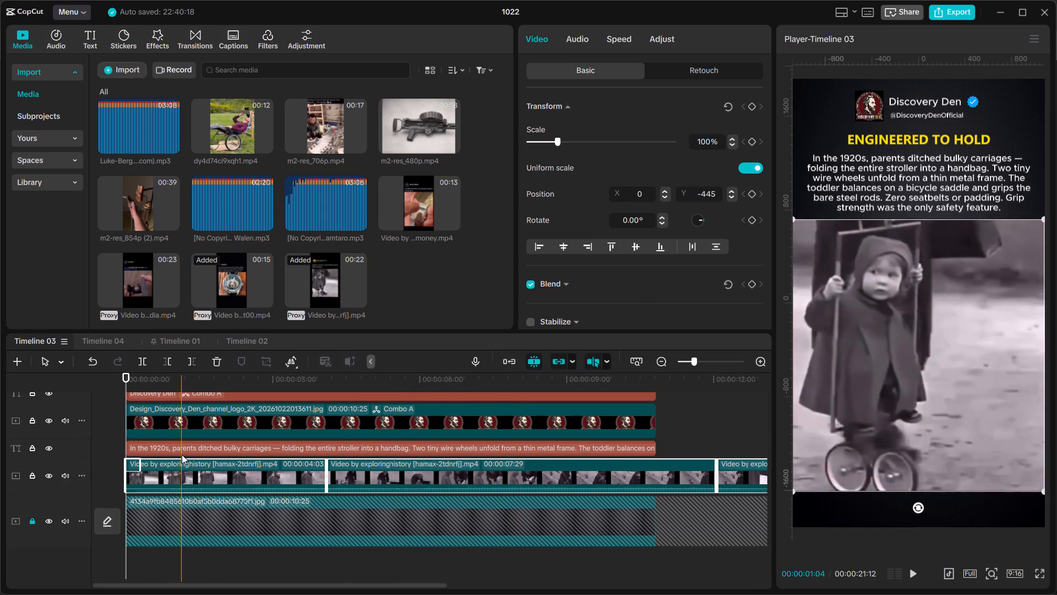
Split the first stroller segment at 00:00:01:08 and delete the part after the cut.
{"action": "left_click", "coordinate": [184, 479]}
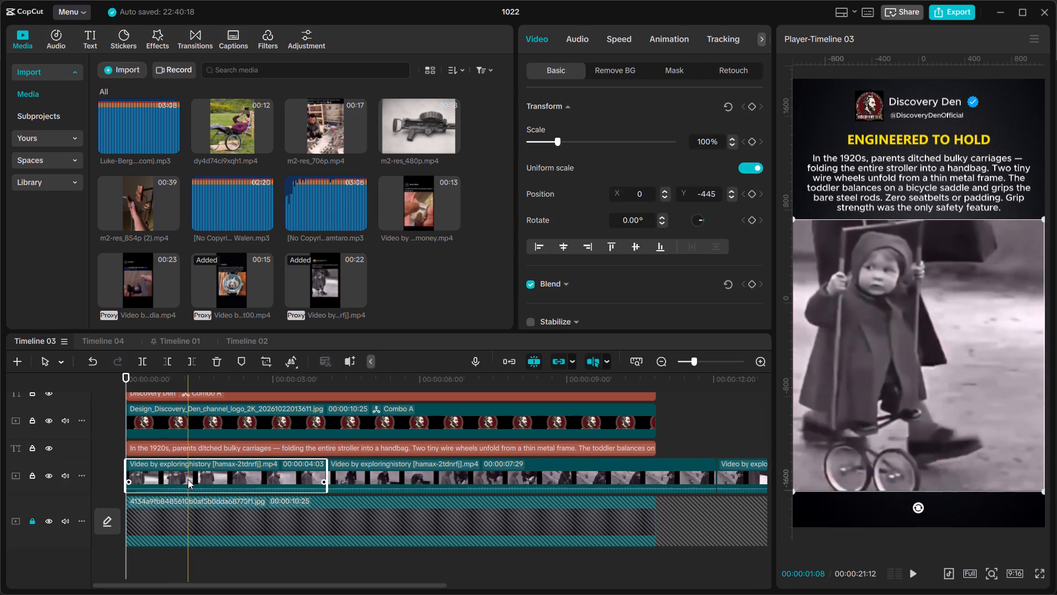
{"action": "key", "text": "ctrl+b"}
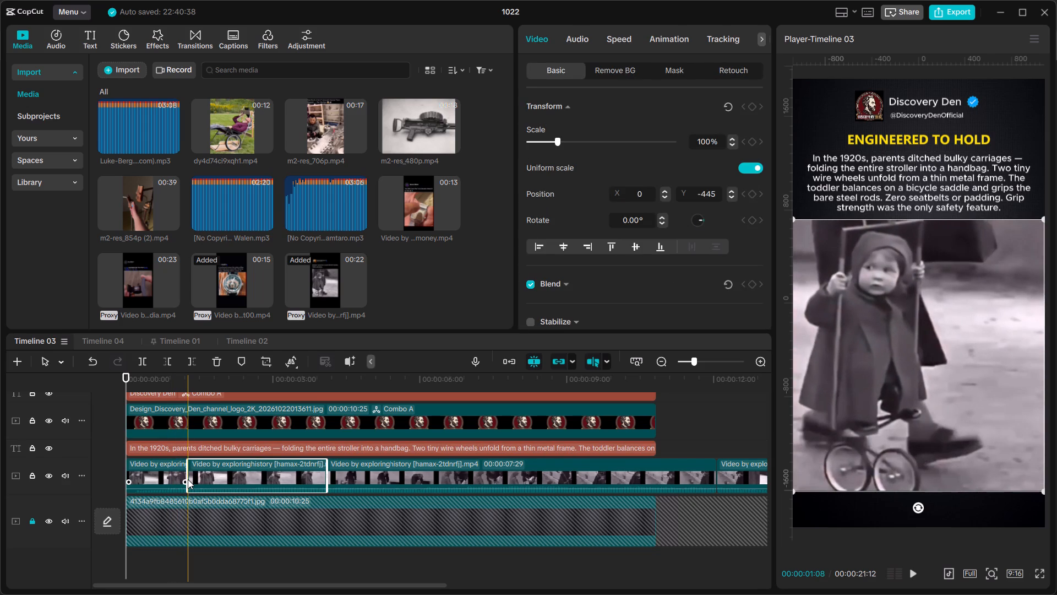
{"action": "key", "text": "BackSpace"}
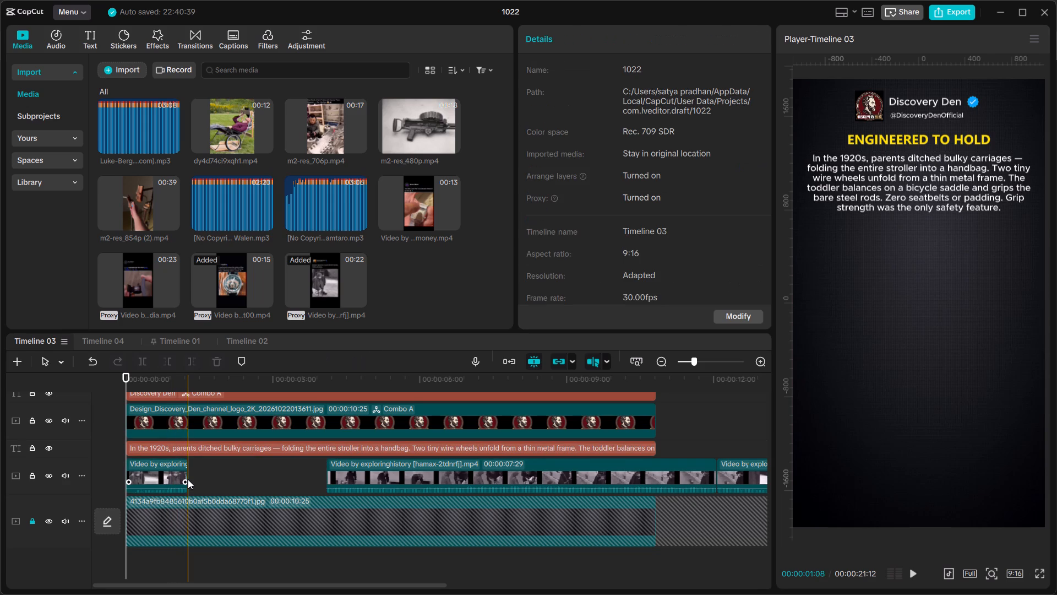
Close the gaps on the stroller track by moving the remaining three segments so each starts where the previous one ends.
{"action": "left_click_drag", "start_coordinate": [425, 477], "coordinate": [399, 478]}
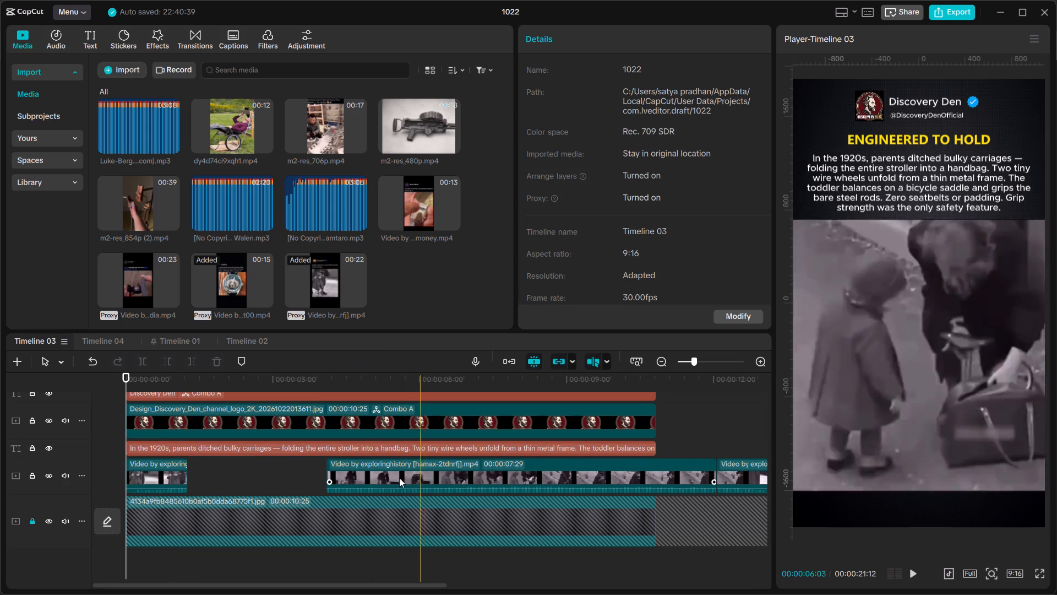
{"action": "left_click_drag", "start_coordinate": [399, 478], "coordinate": [285, 482]}
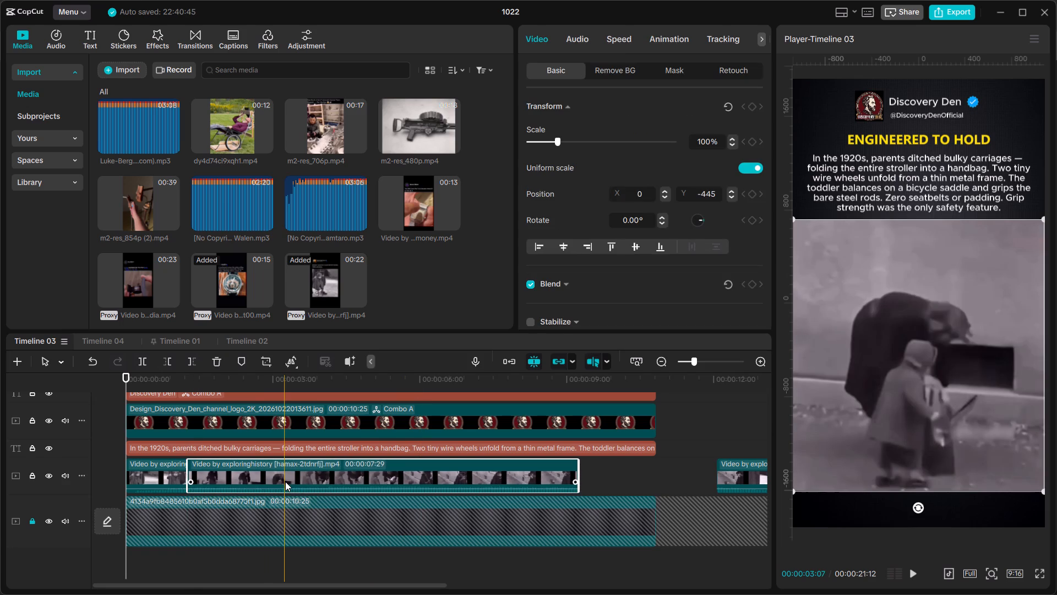
{"action": "left_click", "coordinate": [115, 468]}
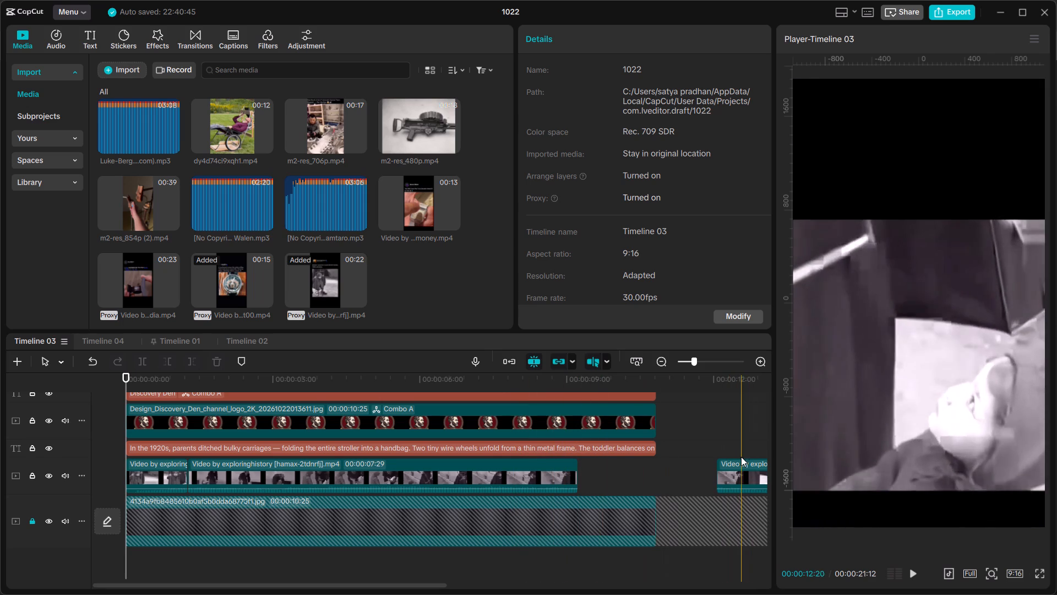
{"action": "left_click_drag", "start_coordinate": [743, 475], "coordinate": [604, 480]}
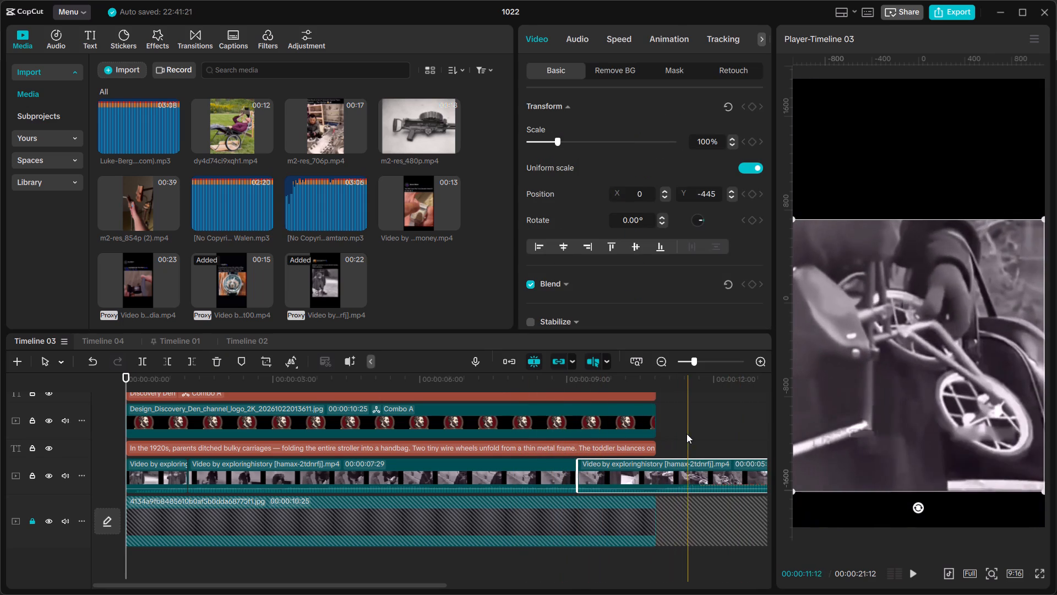
{"action": "scroll", "coordinate": [698, 434], "scroll_direction": "left", "scroll_amount": 1}
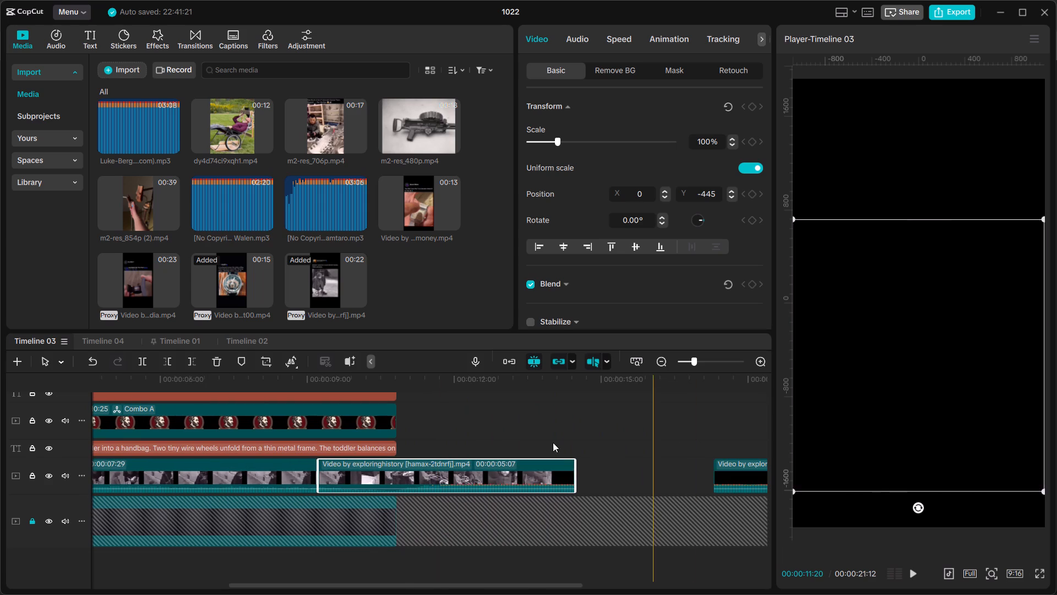
{"action": "scroll", "coordinate": [631, 404], "scroll_direction": "left", "scroll_amount": 1}
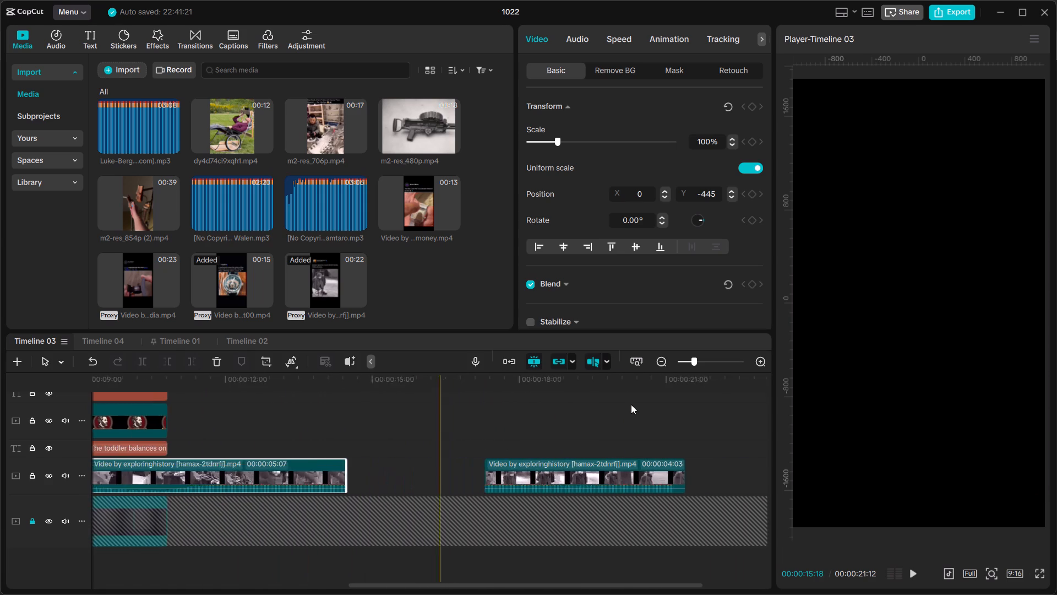
{"action": "scroll", "coordinate": [631, 404], "scroll_direction": "left", "scroll_amount": 1}
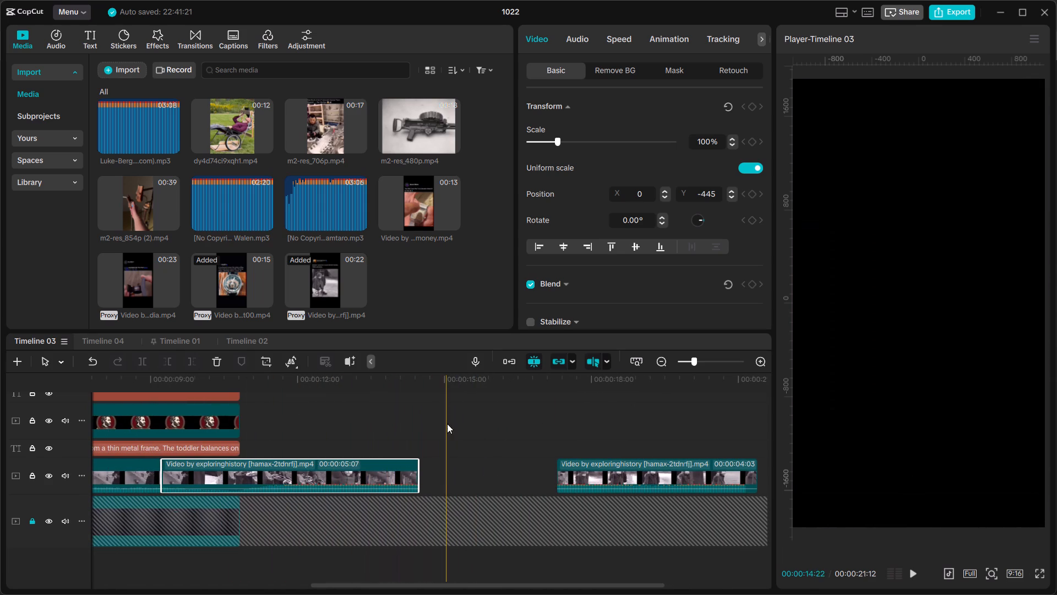
{"action": "left_click_drag", "start_coordinate": [607, 478], "coordinate": [558, 476]}
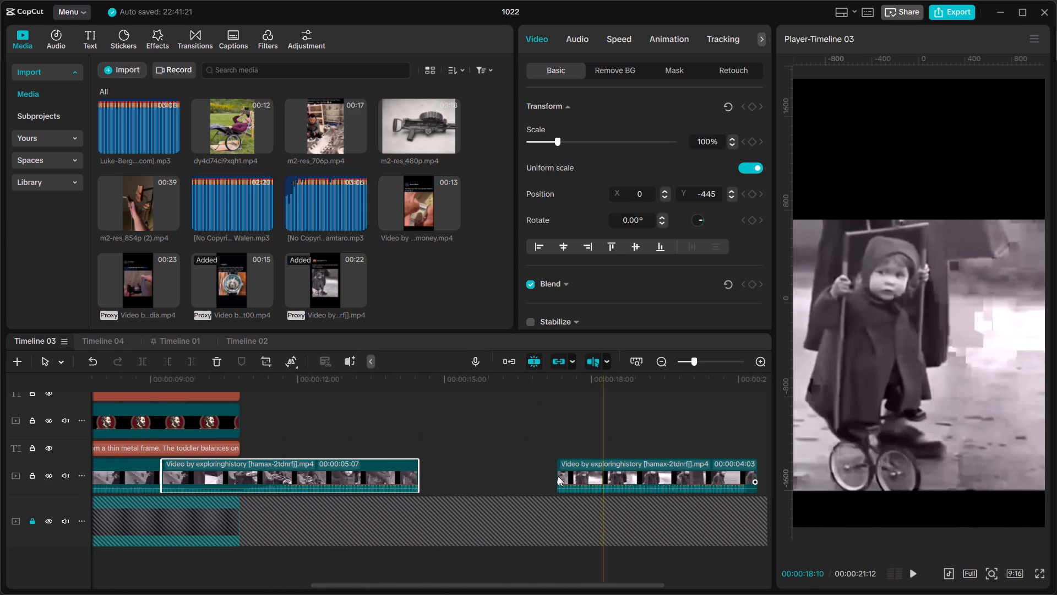
{"action": "left_click_drag", "start_coordinate": [558, 476], "coordinate": [466, 485]}
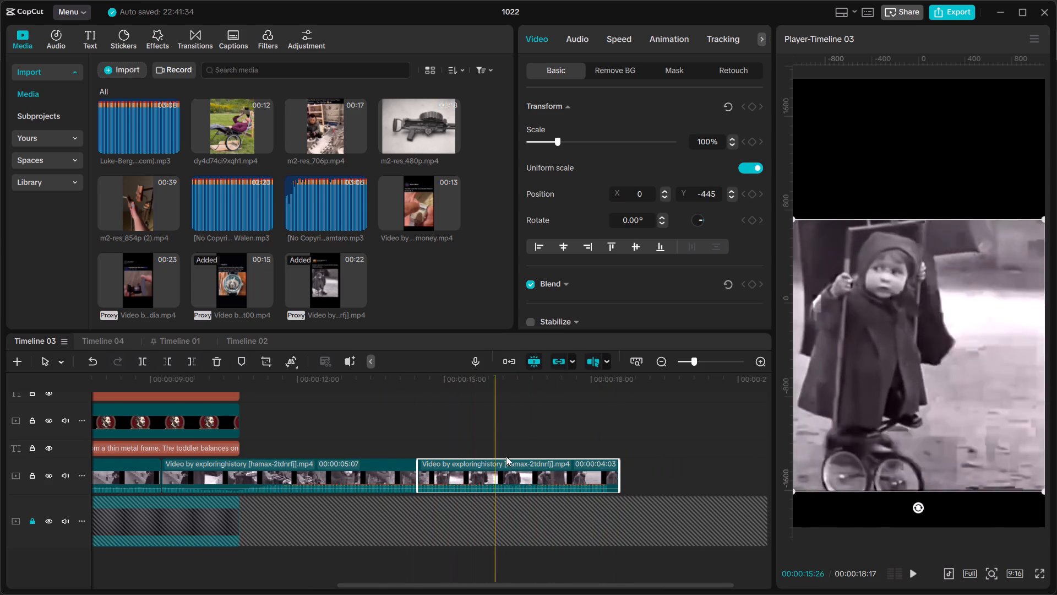
Split the last stroller segment at 00:00:16:16 and delete the part after the cut.
{"action": "left_click", "coordinate": [542, 455]}
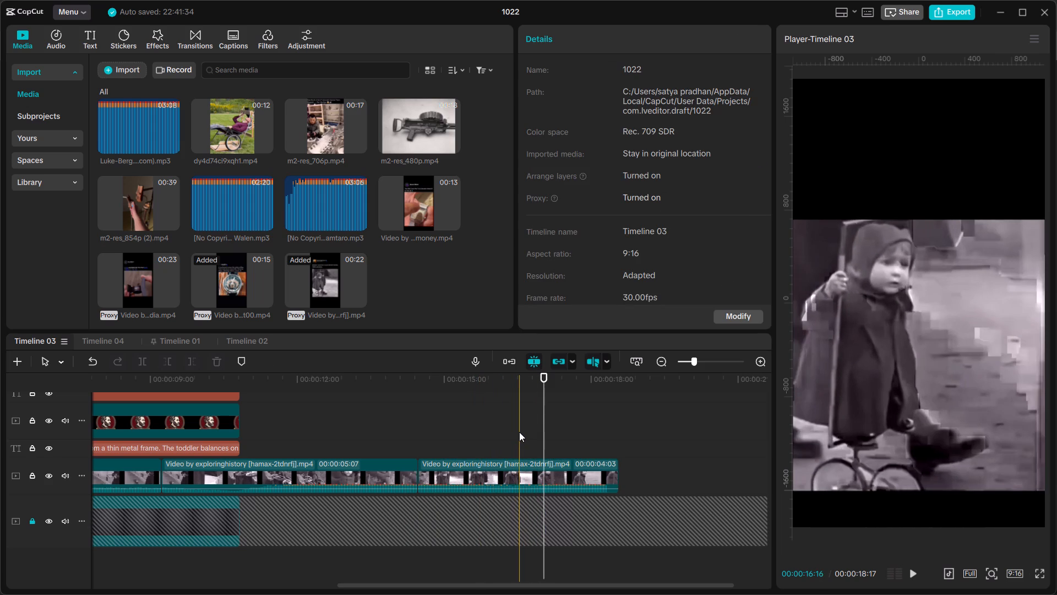
{"action": "key", "text": "ctrl+b"}
{"action": "left_click", "coordinate": [519, 474]}
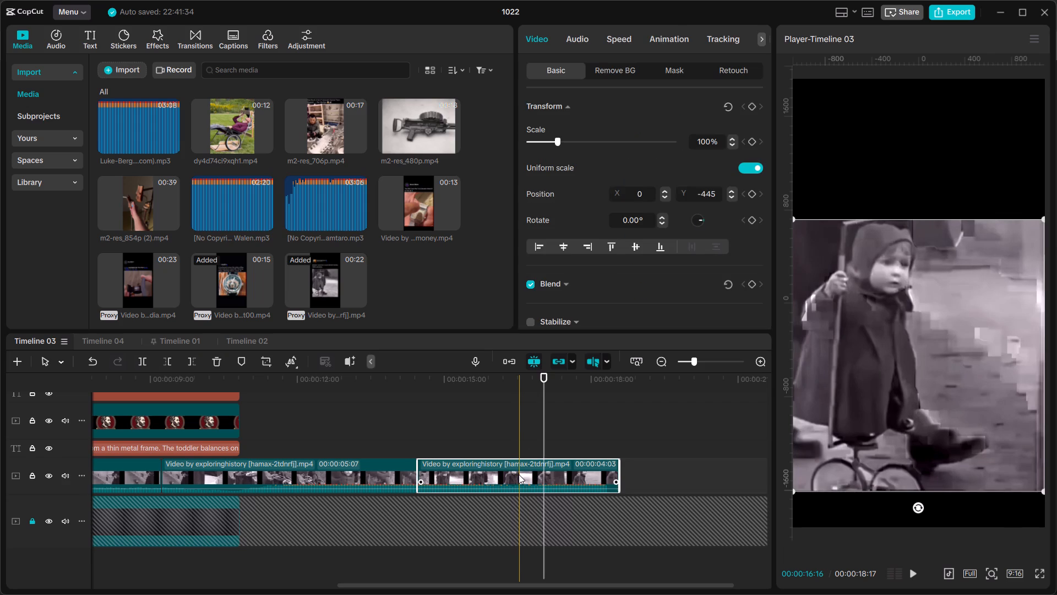
{"action": "key", "text": "ctrl+b"}
{"action": "key", "text": "BackSpace"}
Extend all the text, logo and verified-badge layers together to the end of the stroller footage at 00:00:16:16.
{"action": "scroll", "coordinate": [519, 474], "scroll_direction": "right", "scroll_amount": 3}
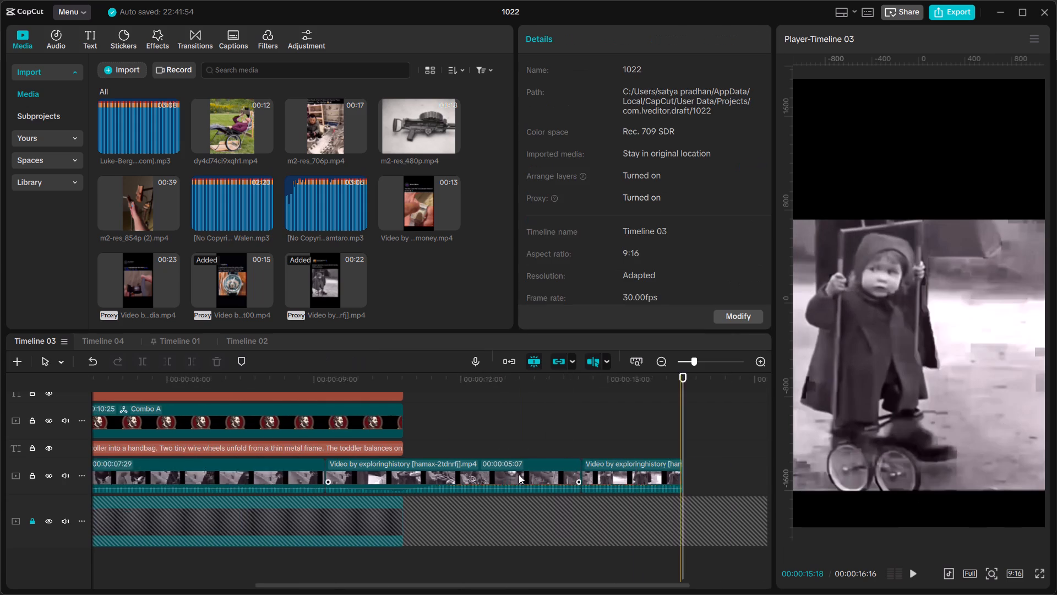
{"action": "scroll", "coordinate": [519, 474], "scroll_direction": "right", "scroll_amount": 3}
{"action": "scroll", "coordinate": [519, 474], "scroll_direction": "left", "scroll_amount": 1}
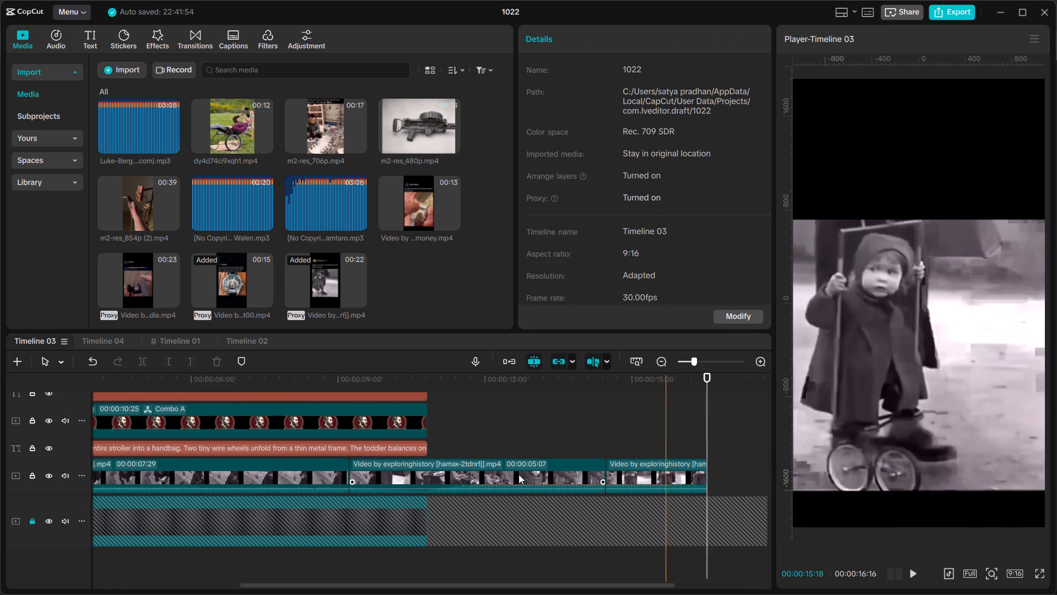
{"action": "scroll", "coordinate": [519, 474], "scroll_direction": "left", "scroll_amount": 1}
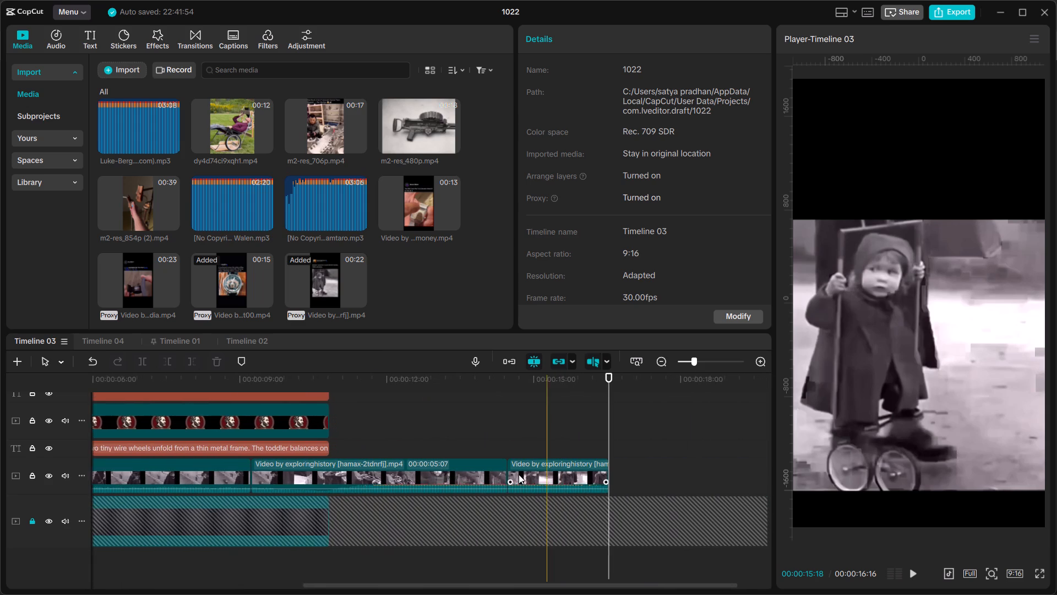
{"action": "scroll", "coordinate": [519, 474], "scroll_direction": "left", "scroll_amount": 1}
{"action": "scroll", "coordinate": [519, 474], "scroll_direction": "up", "scroll_amount": 1}
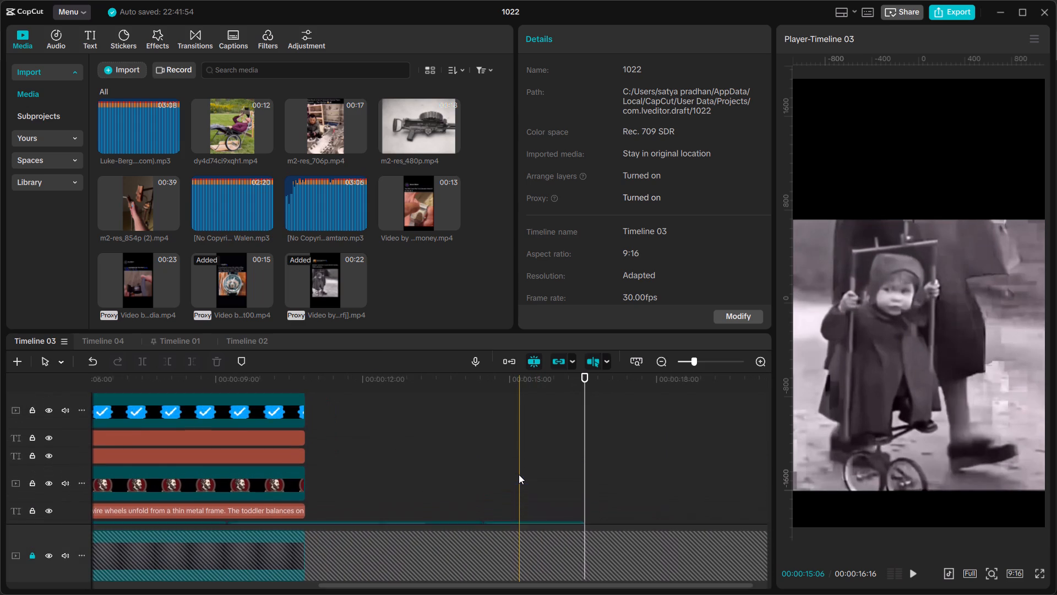
{"action": "scroll", "coordinate": [519, 474], "scroll_direction": "up", "scroll_amount": 1}
{"action": "left_click_drag", "start_coordinate": [458, 466], "coordinate": [310, 459]}
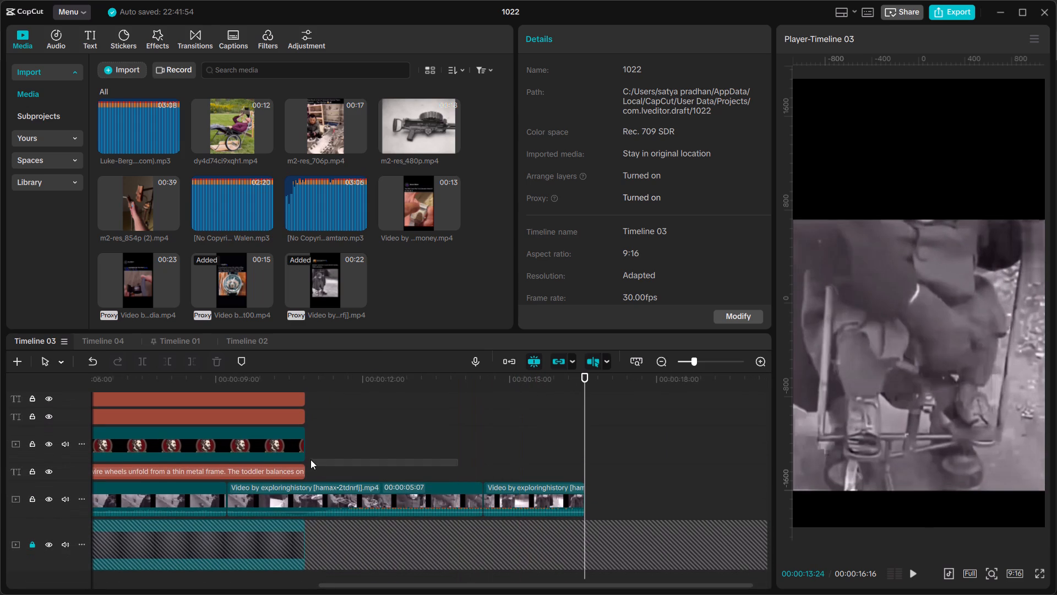
{"action": "left_click_drag", "start_coordinate": [310, 459], "coordinate": [236, 328]}
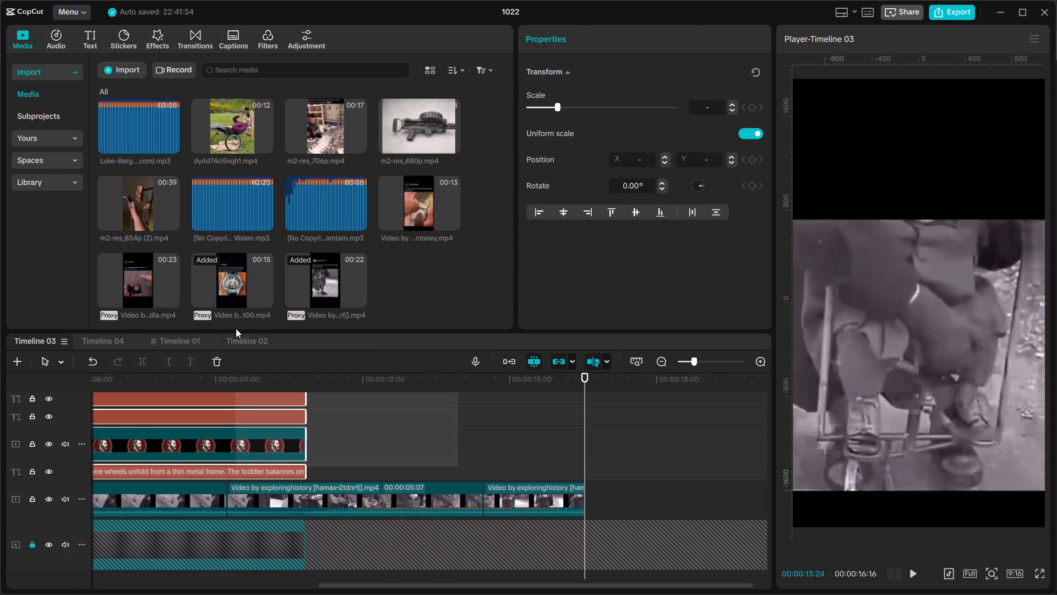
{"action": "left_click_drag", "start_coordinate": [236, 328], "coordinate": [253, 312]}
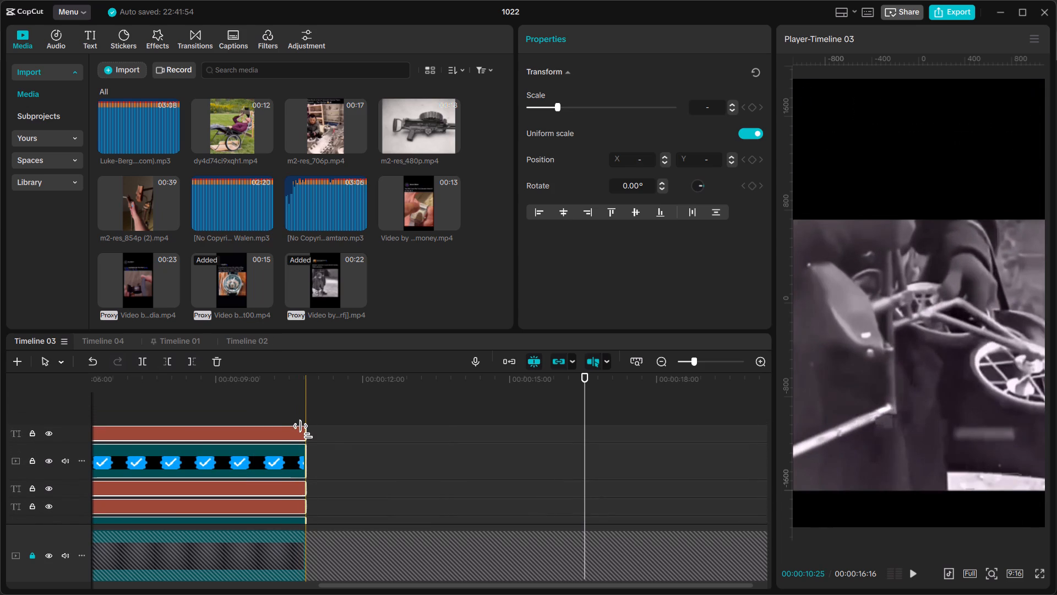
{"action": "left_click_drag", "start_coordinate": [305, 431], "coordinate": [507, 441]}
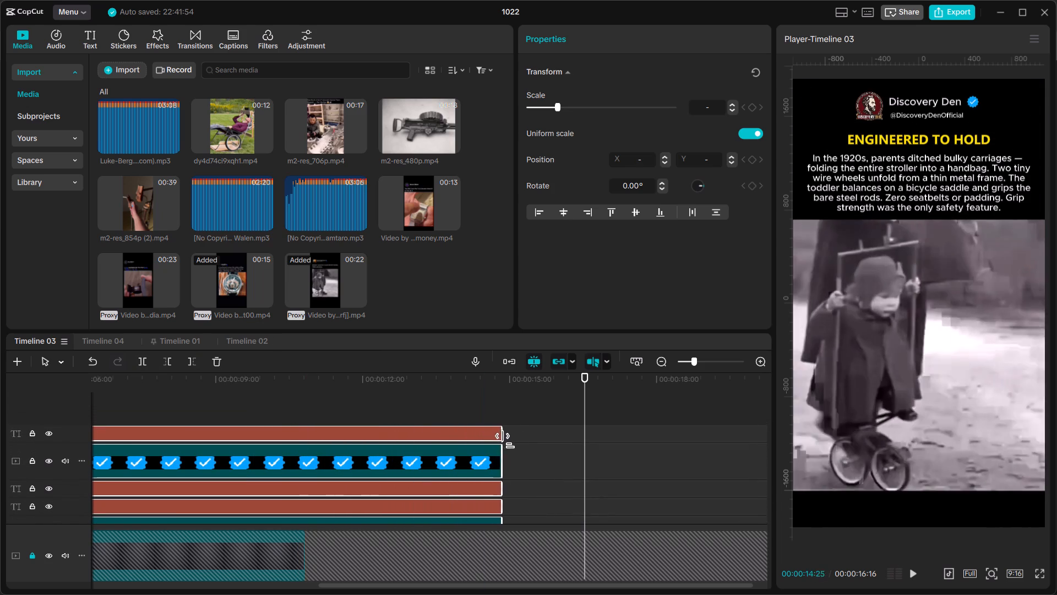
{"action": "left_click_drag", "start_coordinate": [507, 441], "coordinate": [544, 442]}
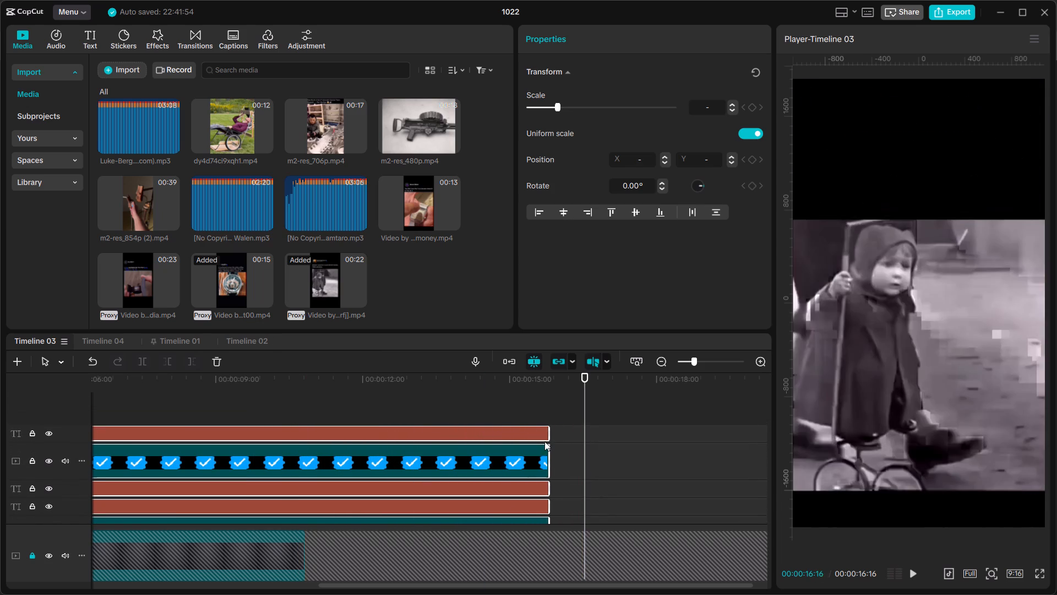
{"action": "scroll", "coordinate": [542, 412], "scroll_direction": "down", "scroll_amount": 2}
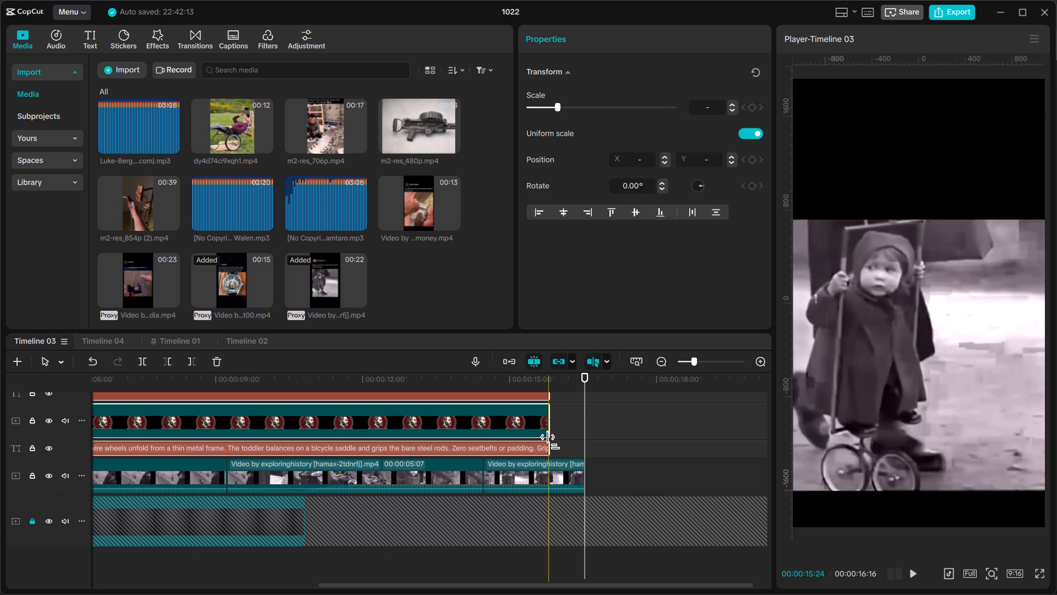
{"action": "left_click_drag", "start_coordinate": [549, 436], "coordinate": [575, 436]}
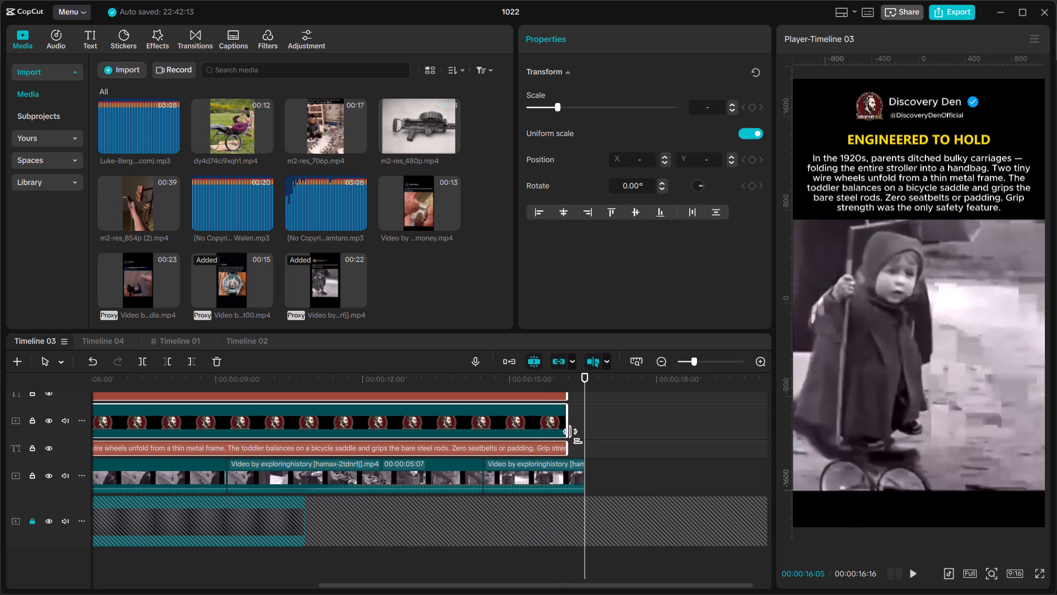
{"action": "left_click_drag", "start_coordinate": [575, 436], "coordinate": [585, 437]}
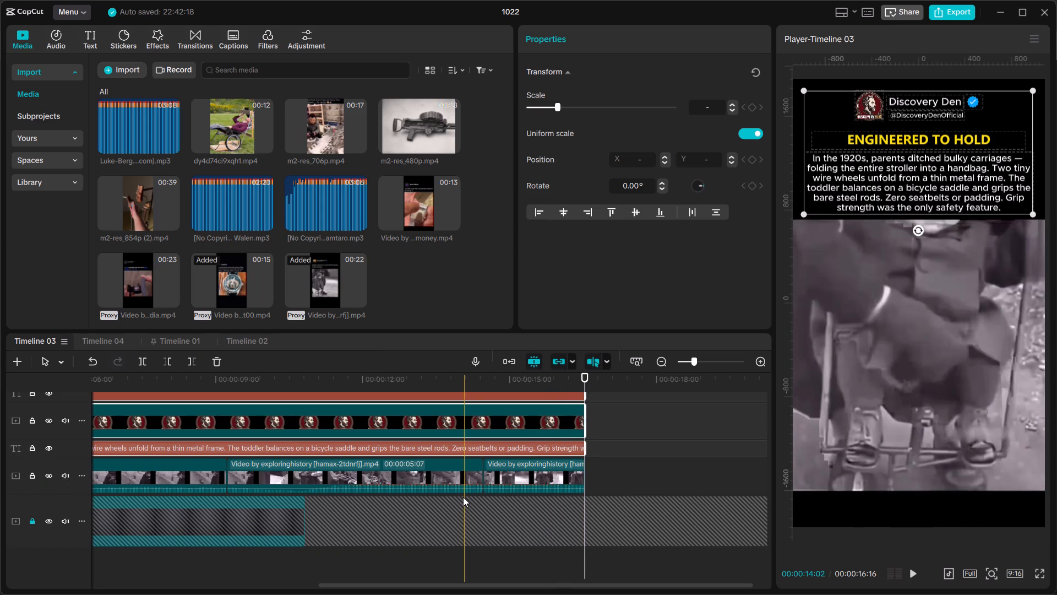
Unlock the dark background image's track and extend the image to the end of the stroller footage at 00:00:16:16.
{"action": "left_click", "coordinate": [35, 522]}
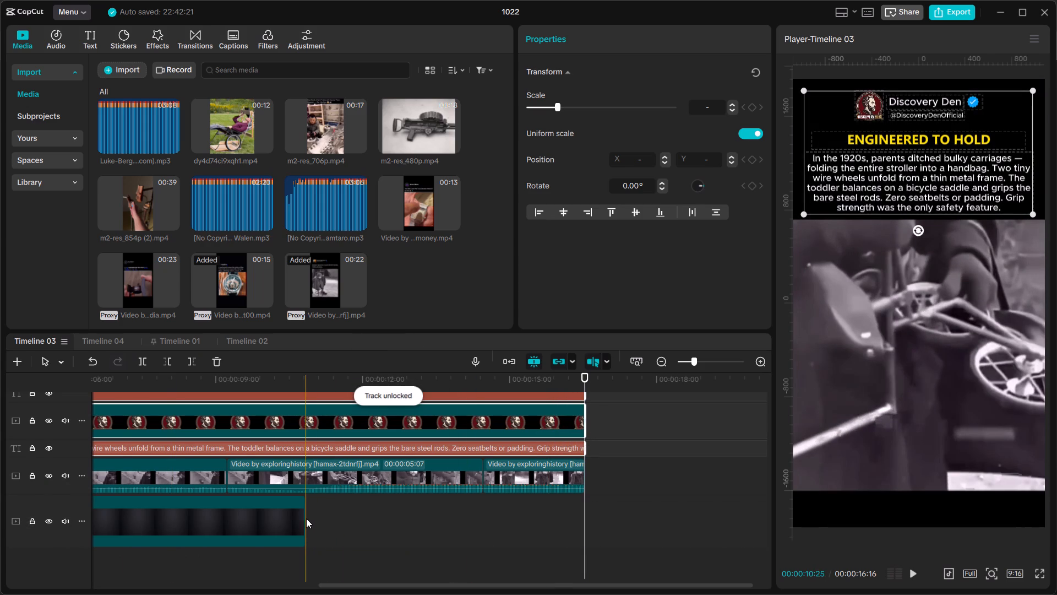
{"action": "left_click_drag", "start_coordinate": [305, 517], "coordinate": [552, 519]}
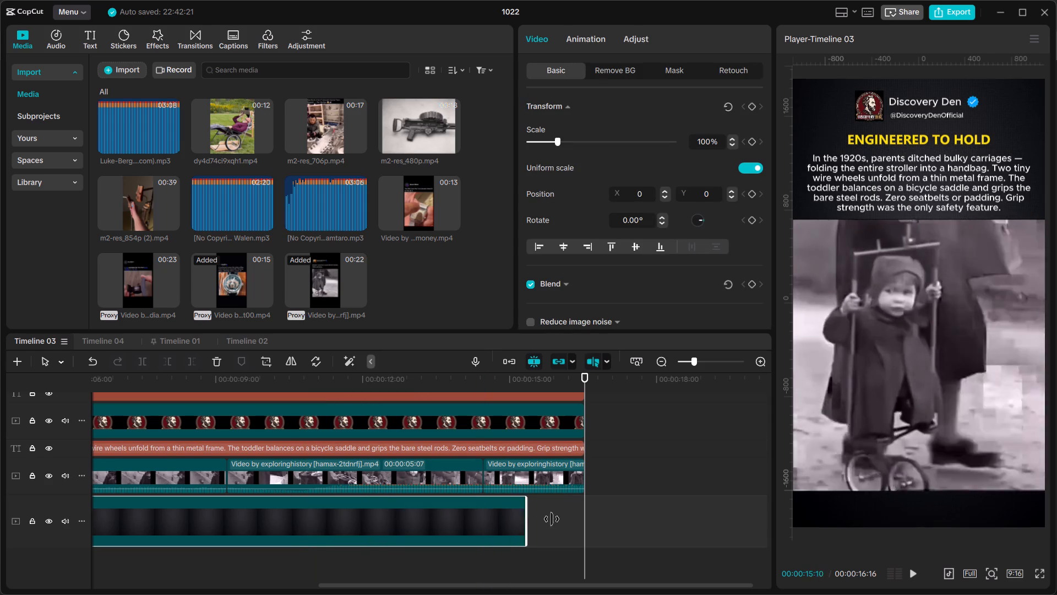
{"action": "left_click_drag", "start_coordinate": [552, 519], "coordinate": [580, 516]}
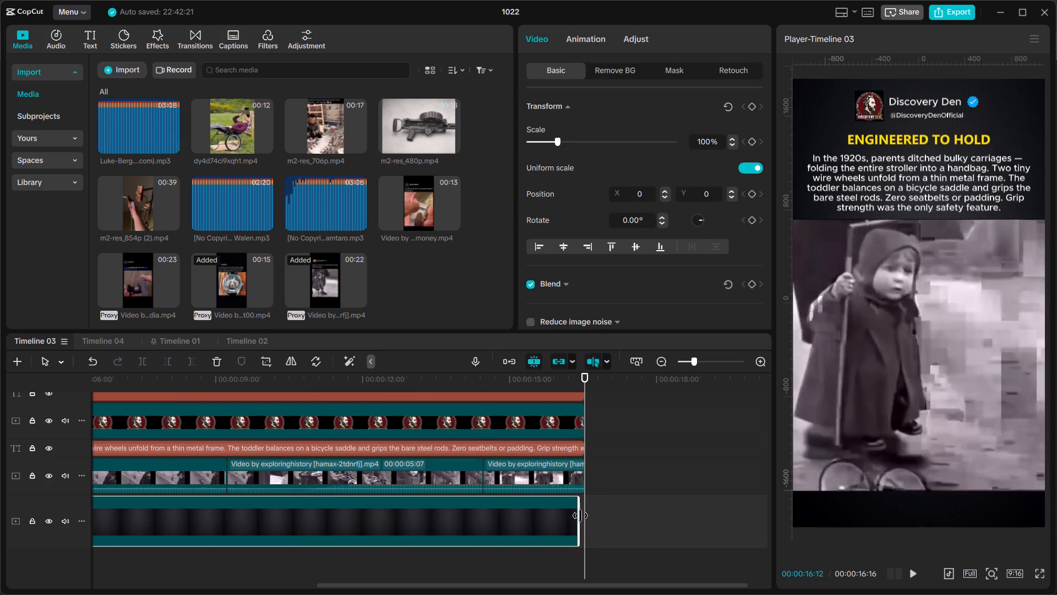
{"action": "left_click_drag", "start_coordinate": [580, 516], "coordinate": [586, 514]}
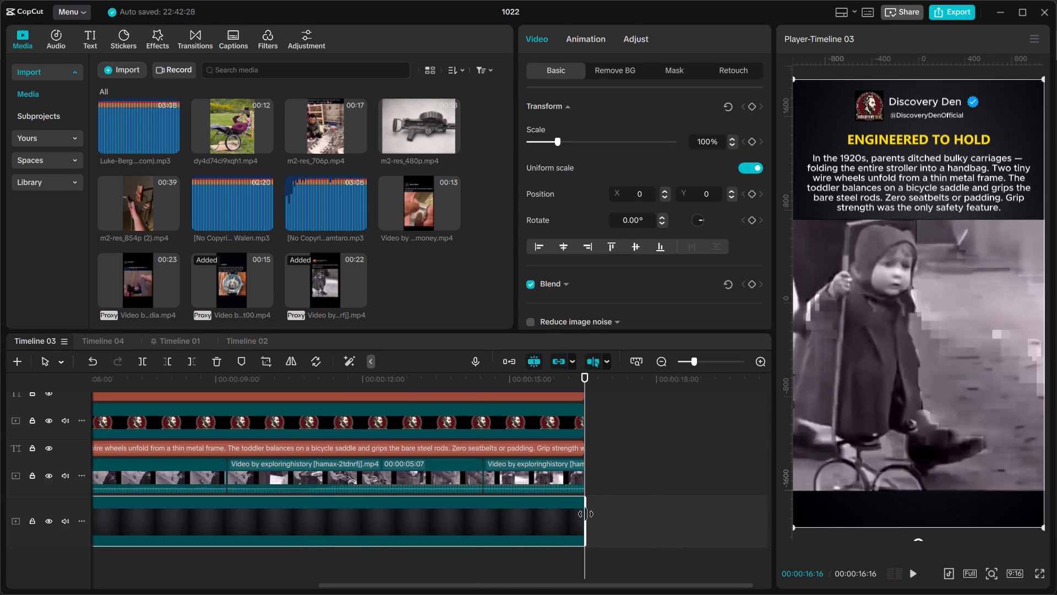
Select all the stroller video segments and mute them together by lowering their volume to −∞ dB.
{"action": "left_click_drag", "start_coordinate": [652, 470], "coordinate": [416, 480]}
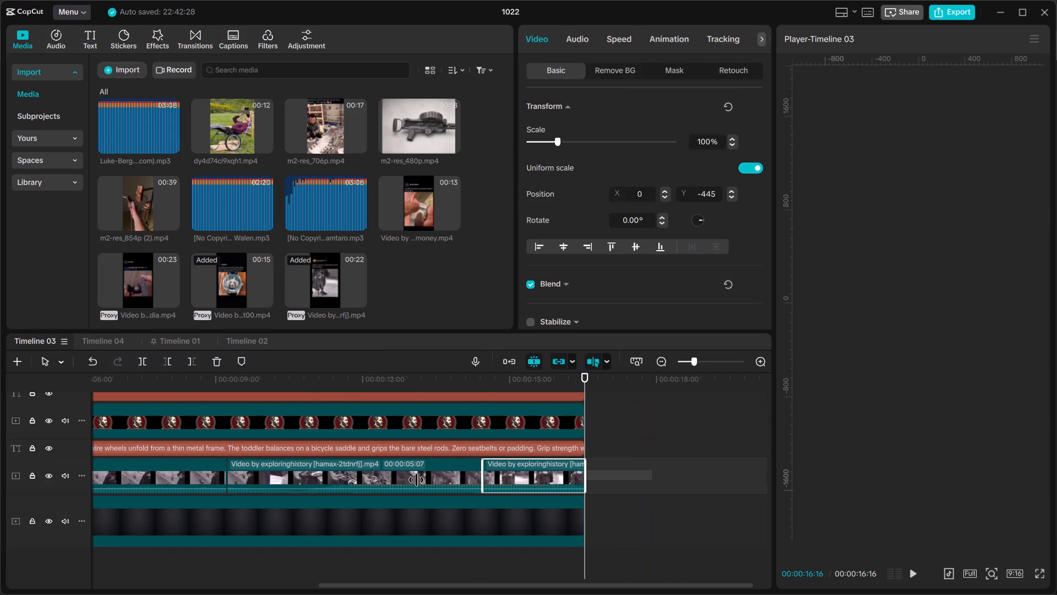
{"action": "left_click_drag", "start_coordinate": [416, 480], "coordinate": [38, 490]}
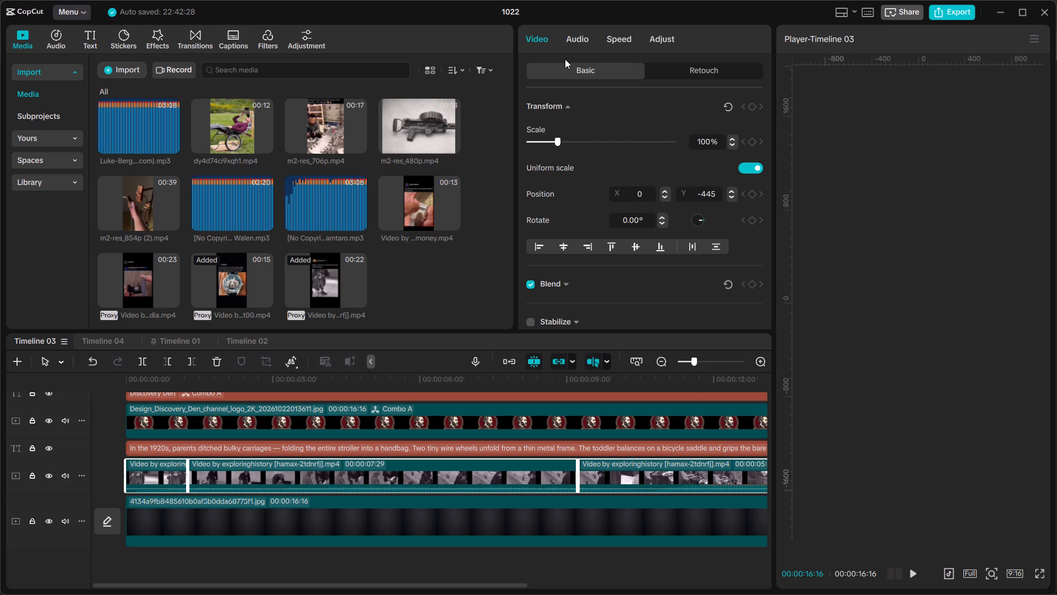
{"action": "left_click", "coordinate": [577, 39]}
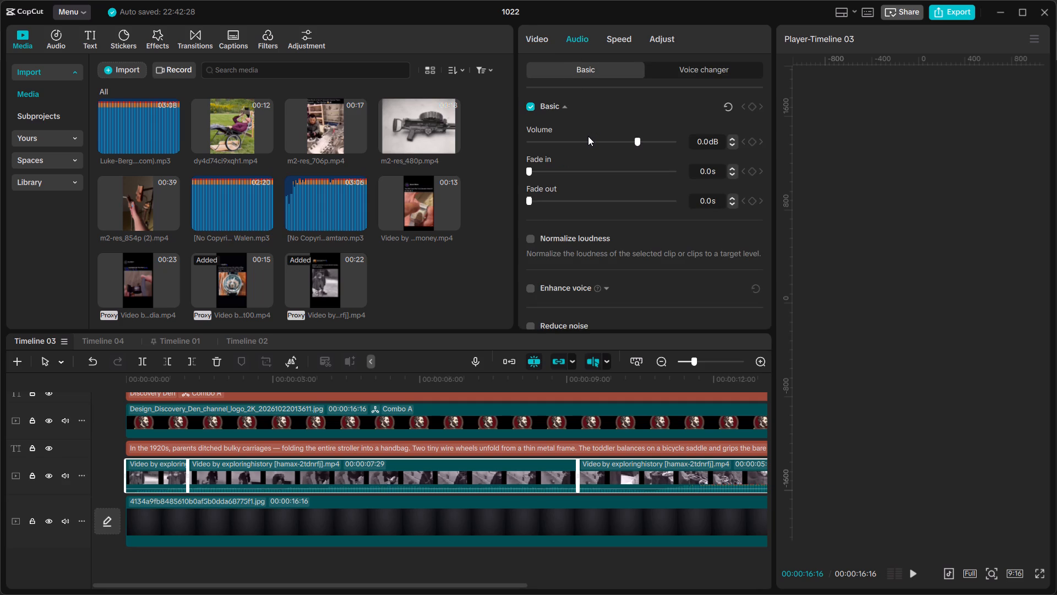
{"action": "left_click_drag", "start_coordinate": [586, 142], "coordinate": [512, 143]}
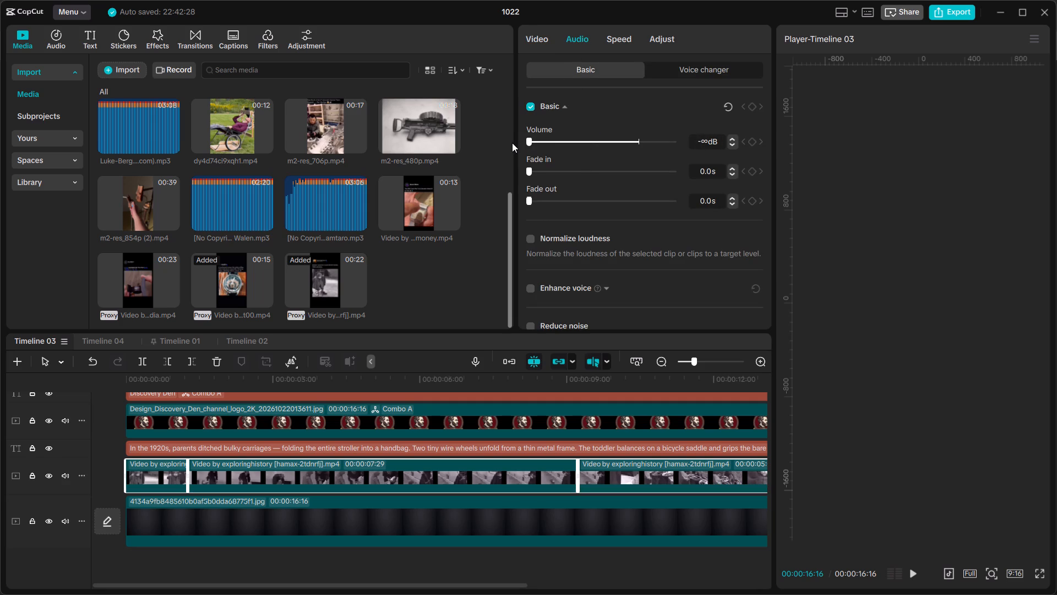
In the description text at the timeline's start, color the words "1920s, parents ditched bulky carriages" green, 00FF00.
{"action": "left_click", "coordinate": [105, 409]}
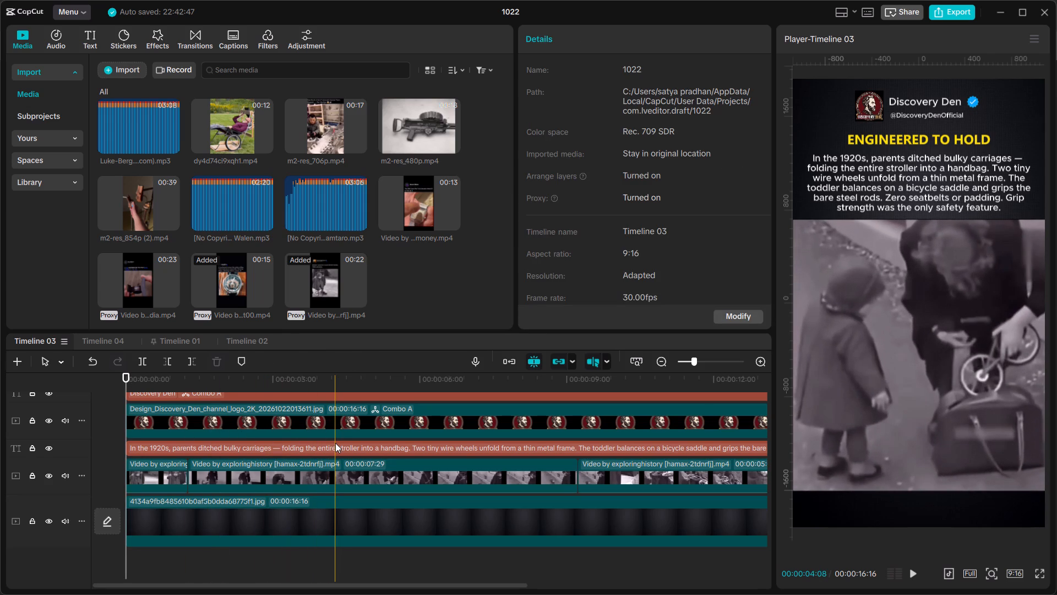
{"action": "left_click", "coordinate": [334, 450]}
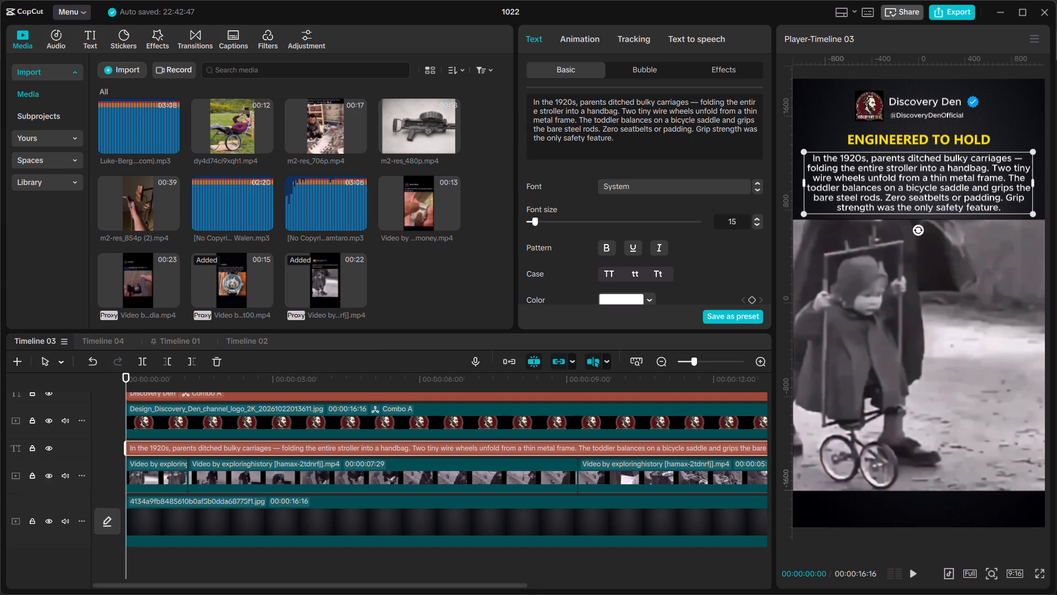
{"action": "left_click_drag", "start_coordinate": [554, 101], "coordinate": [600, 101]}
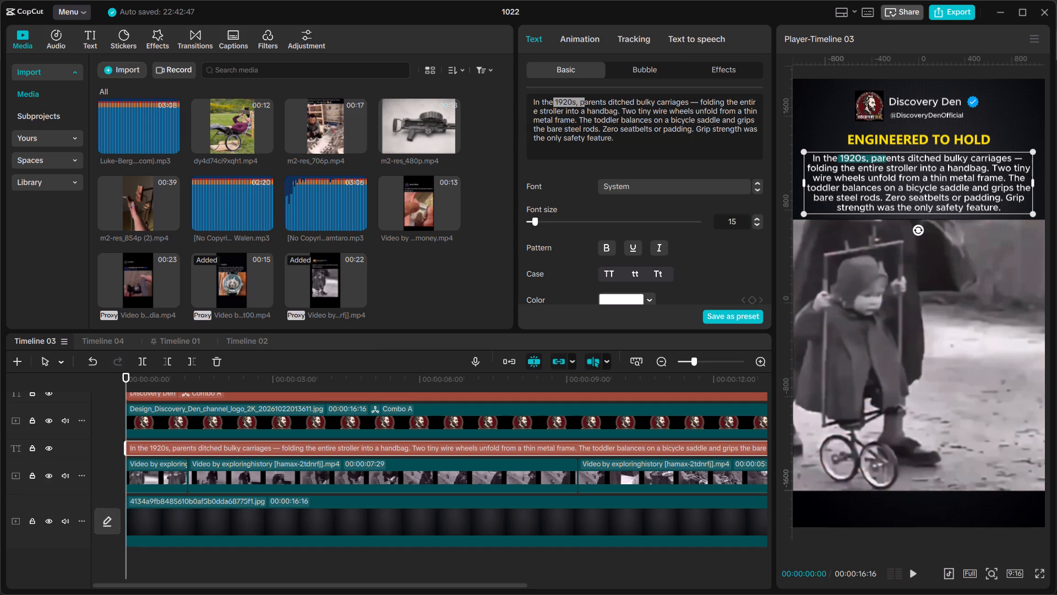
{"action": "left_click_drag", "start_coordinate": [600, 101], "coordinate": [696, 105]}
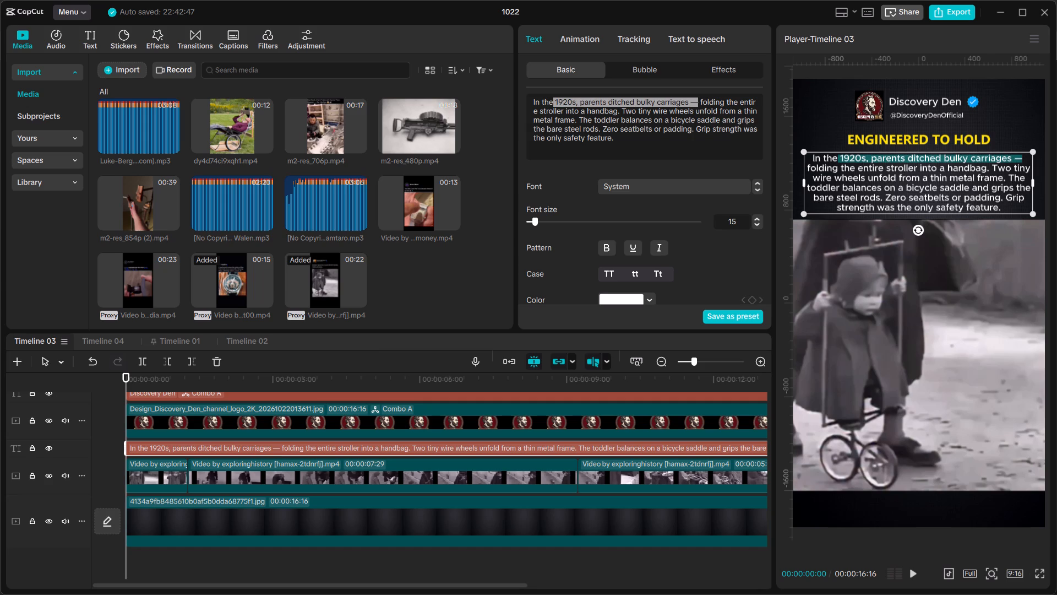
{"action": "left_click_drag", "start_coordinate": [696, 105], "coordinate": [690, 104]}
{"action": "left_click", "coordinate": [652, 292]}
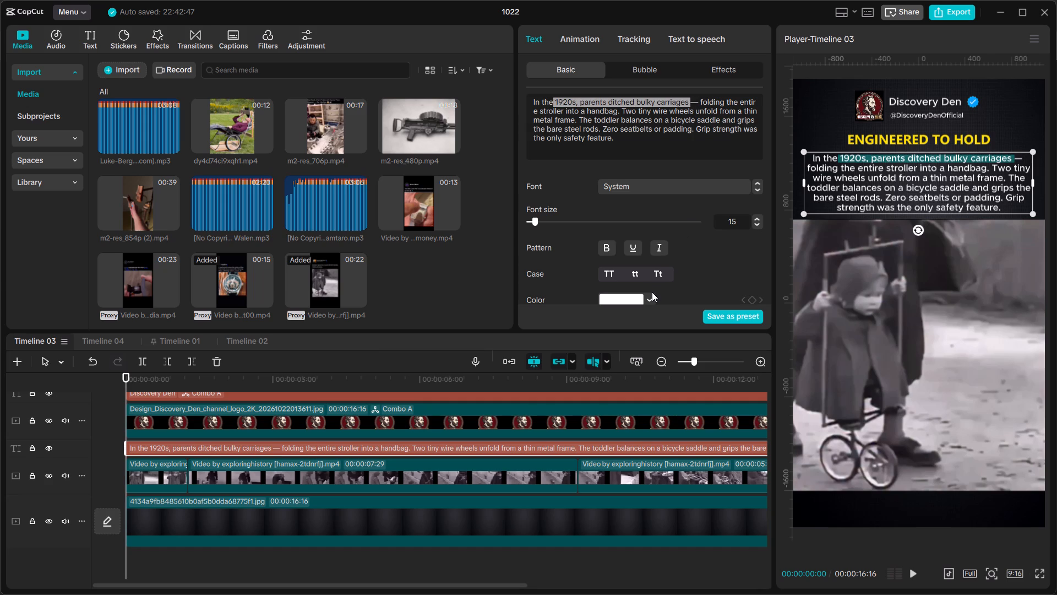
{"action": "left_click", "coordinate": [651, 300]}
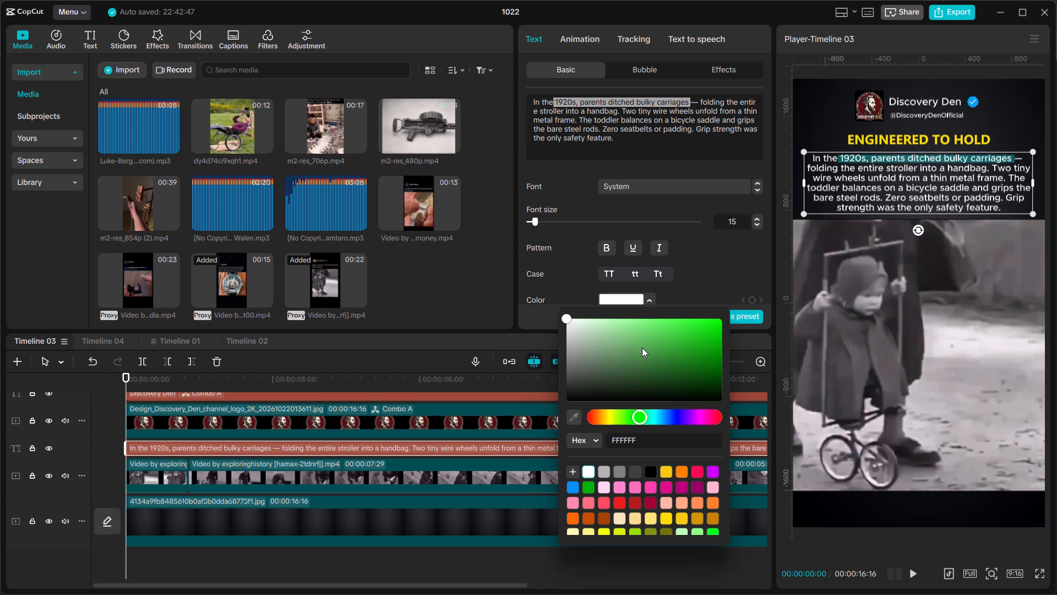
{"action": "left_click_drag", "start_coordinate": [647, 350], "coordinate": [744, 282]}
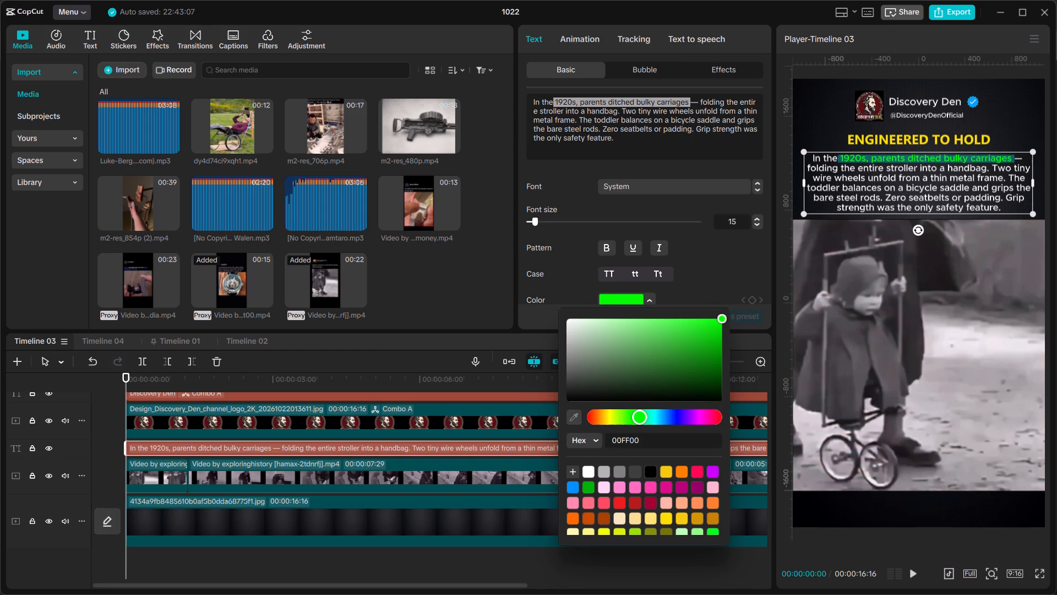
Color the words "folding the entire stroller into a handbag" in the description text cyan, 00FFFF.
{"action": "left_click_drag", "start_coordinate": [699, 103], "coordinate": [658, 117]}
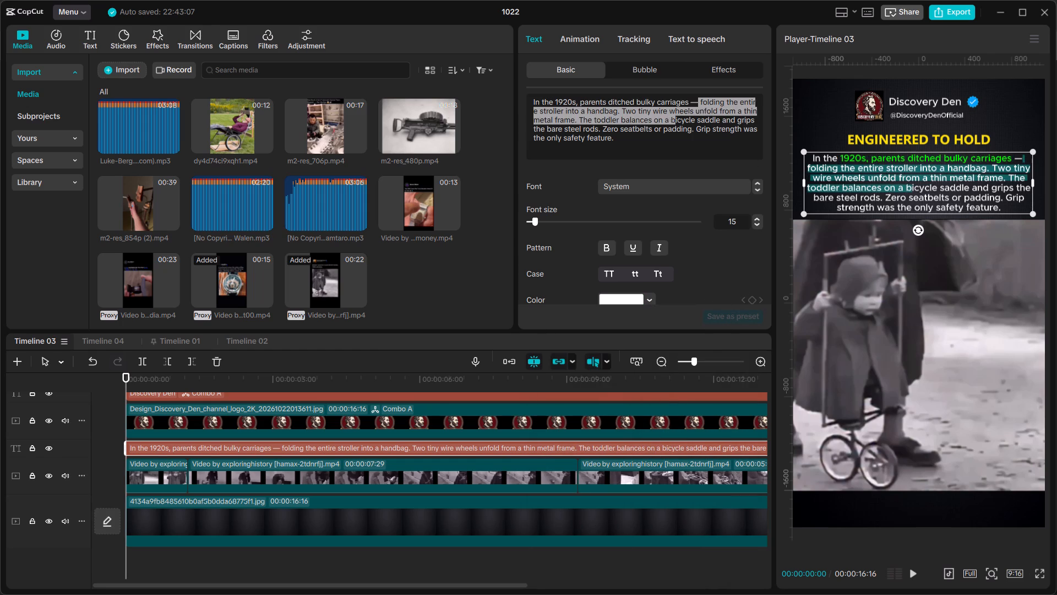
{"action": "left_click_drag", "start_coordinate": [658, 117], "coordinate": [615, 113]}
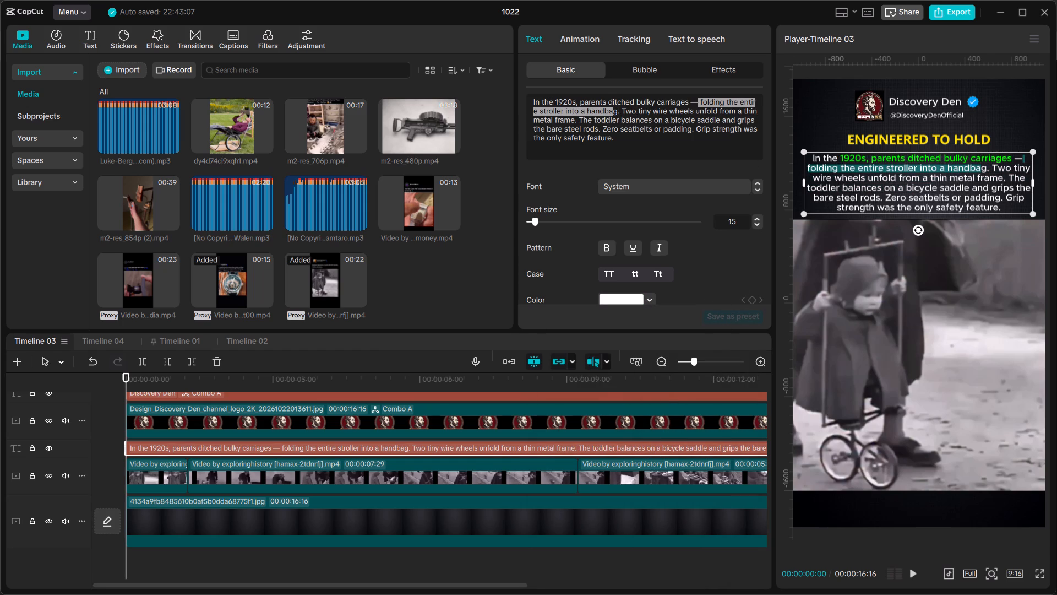
{"action": "left_click_drag", "start_coordinate": [615, 113], "coordinate": [618, 113]}
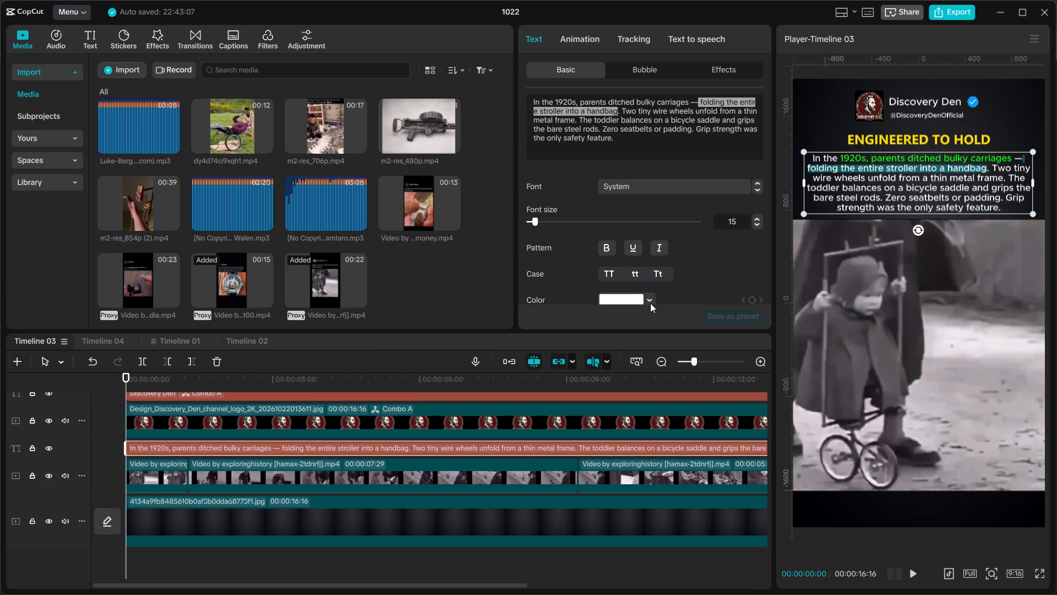
{"action": "left_click", "coordinate": [649, 302]}
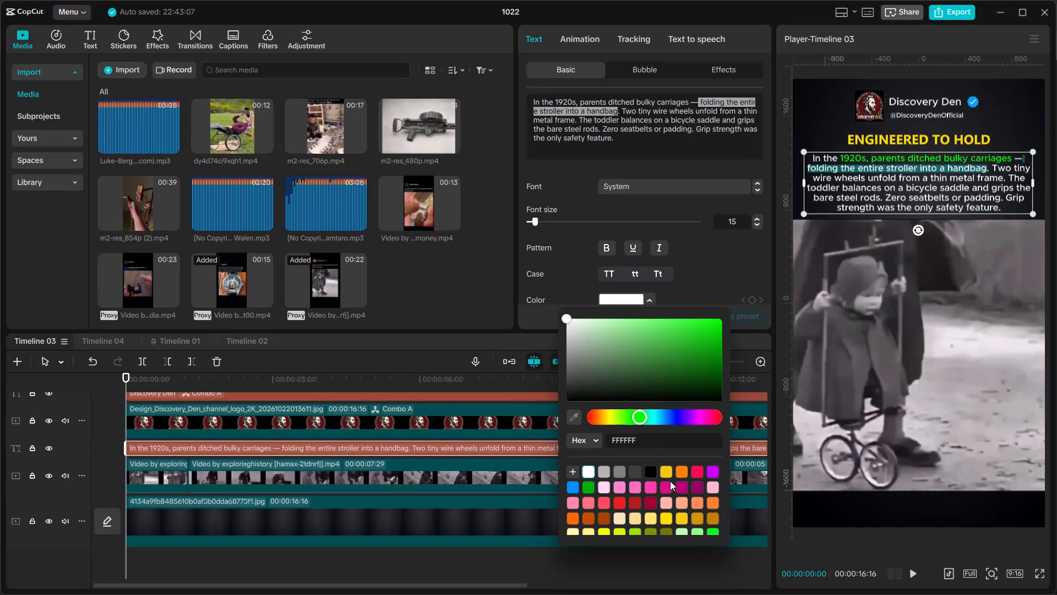
{"action": "scroll", "coordinate": [676, 516], "scroll_direction": "down", "scroll_amount": 1}
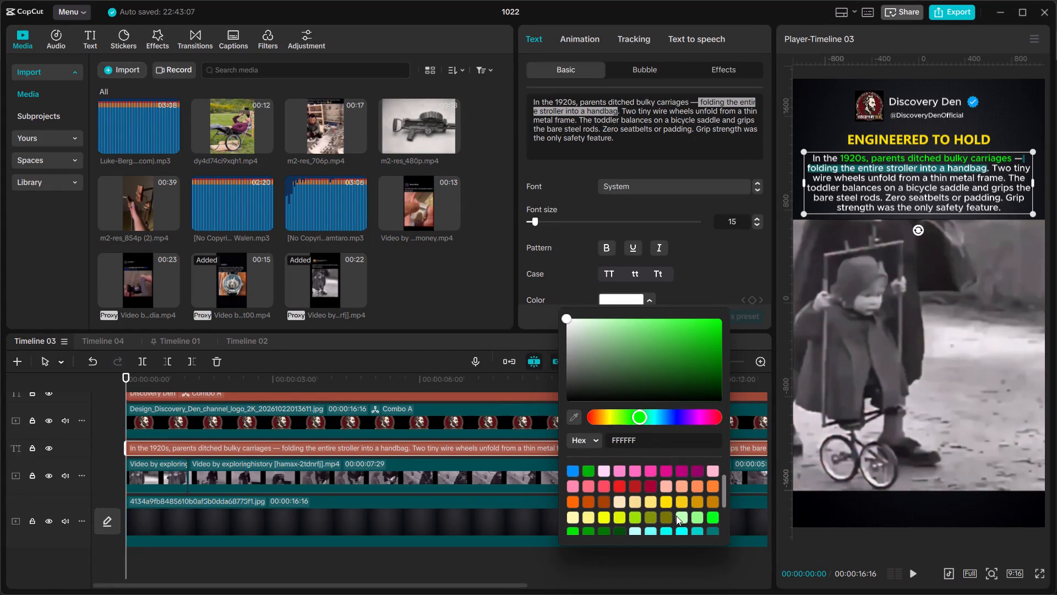
{"action": "scroll", "coordinate": [676, 516], "scroll_direction": "down", "scroll_amount": 1}
{"action": "left_click", "coordinate": [681, 504]}
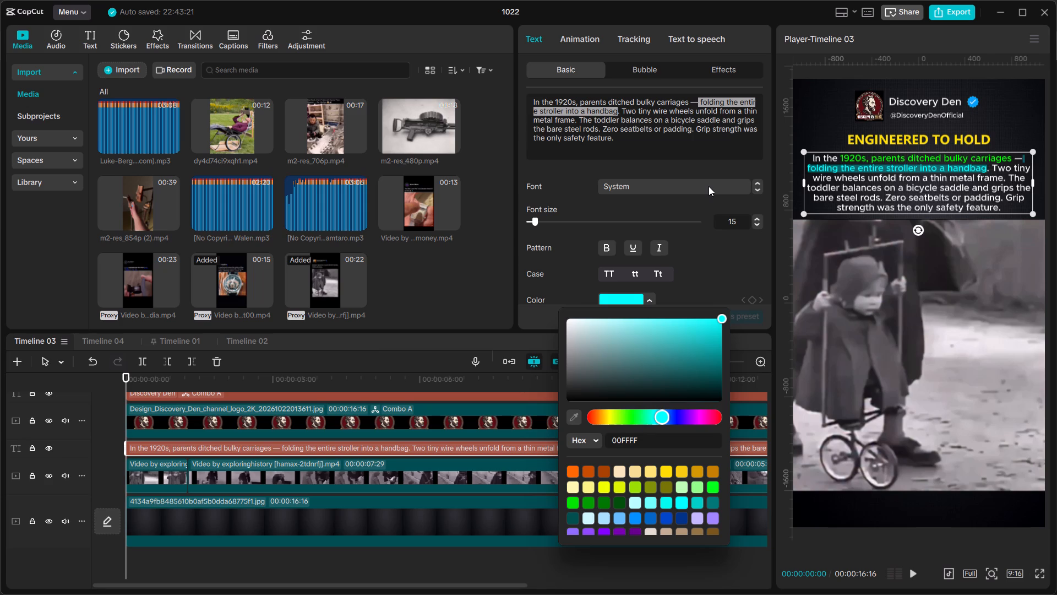
Color the words "Zero seatbelts" in the description text pale yellow, FFF8AF.
{"action": "left_click_drag", "start_coordinate": [601, 133], "coordinate": [653, 128]}
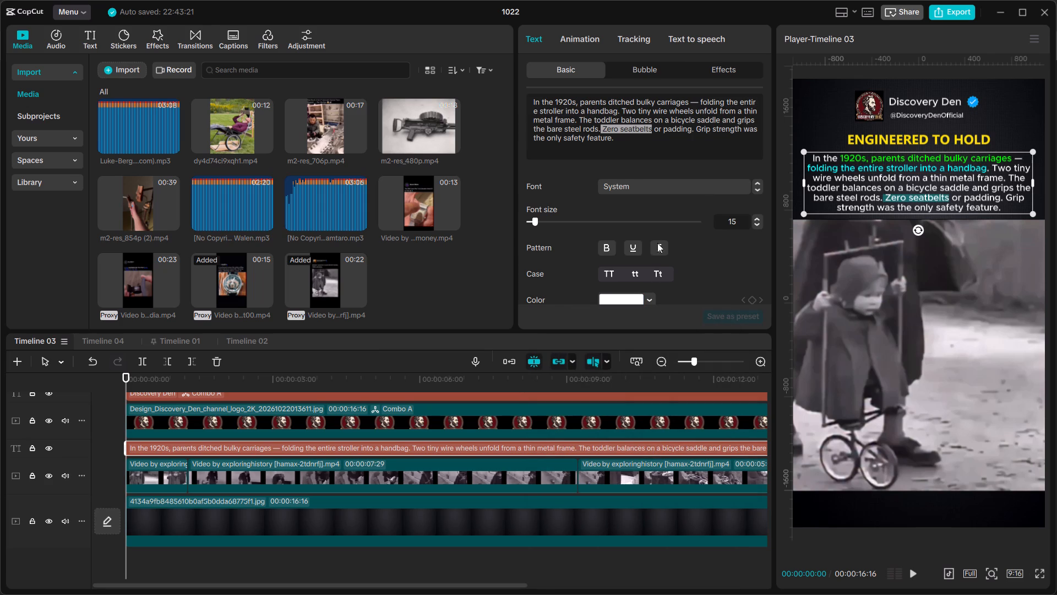
{"action": "left_click", "coordinate": [651, 302]}
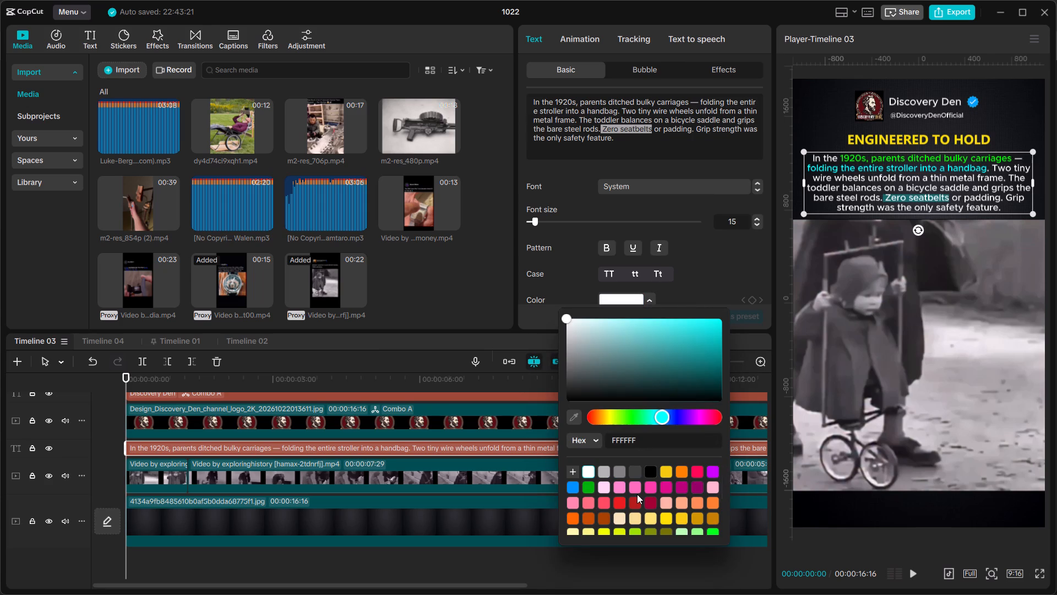
{"action": "scroll", "coordinate": [637, 494], "scroll_direction": "down", "scroll_amount": 2}
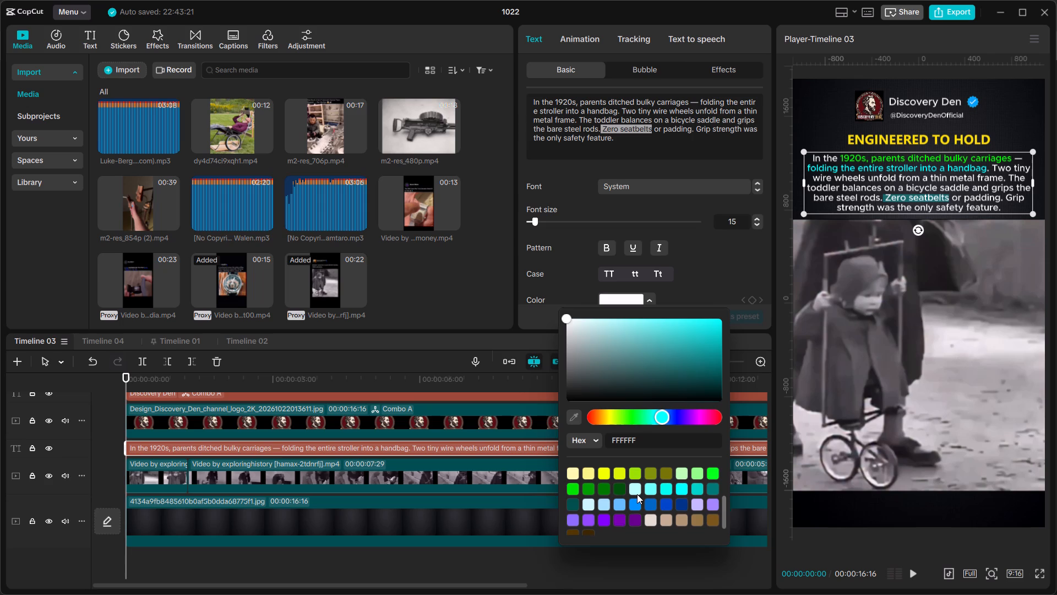
{"action": "scroll", "coordinate": [637, 494], "scroll_direction": "up", "scroll_amount": 1}
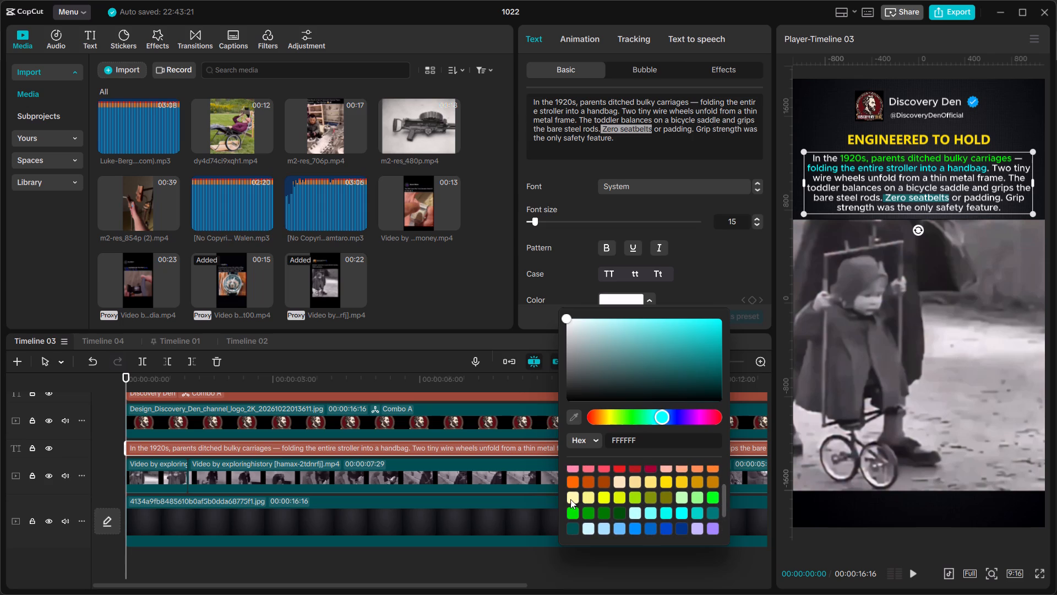
{"action": "left_click", "coordinate": [570, 499]}
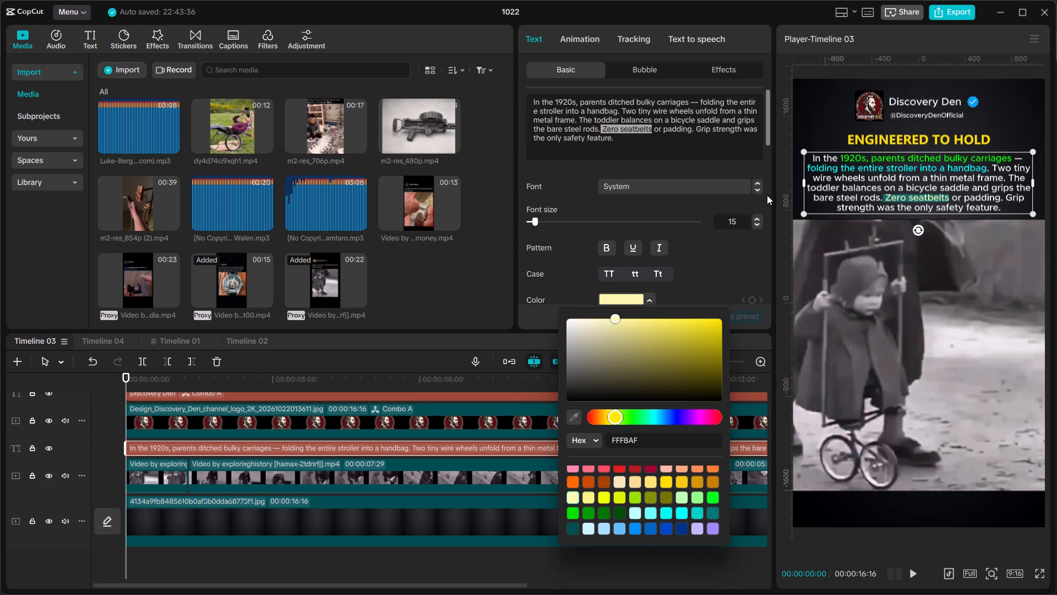
Color the words "Grip strength" in the description text pale orange, FBE4BC.
{"action": "left_click_drag", "start_coordinate": [698, 133], "coordinate": [713, 133]}
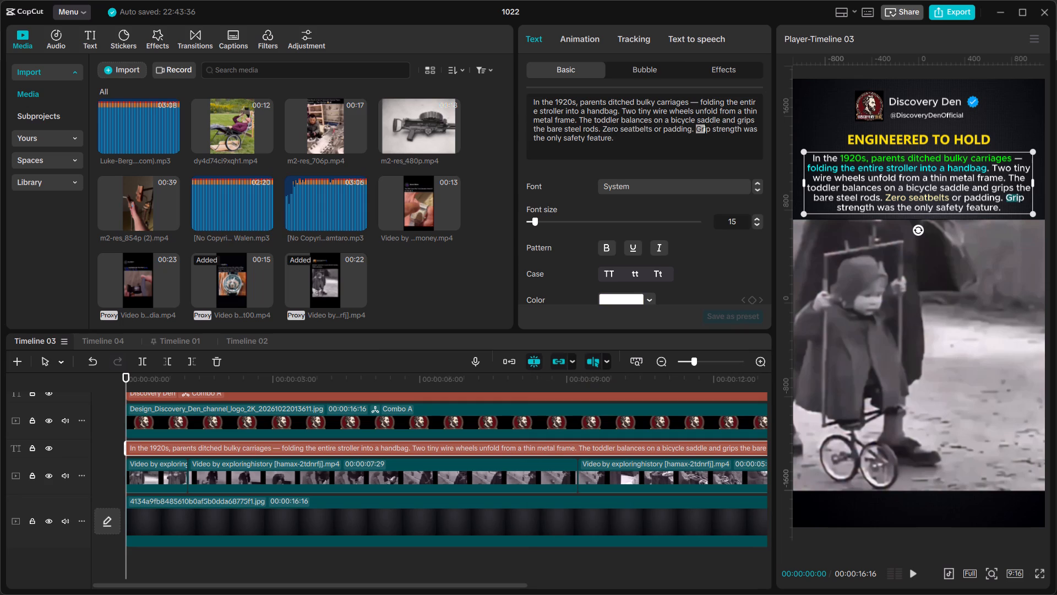
{"action": "left_click_drag", "start_coordinate": [713, 133], "coordinate": [743, 130]}
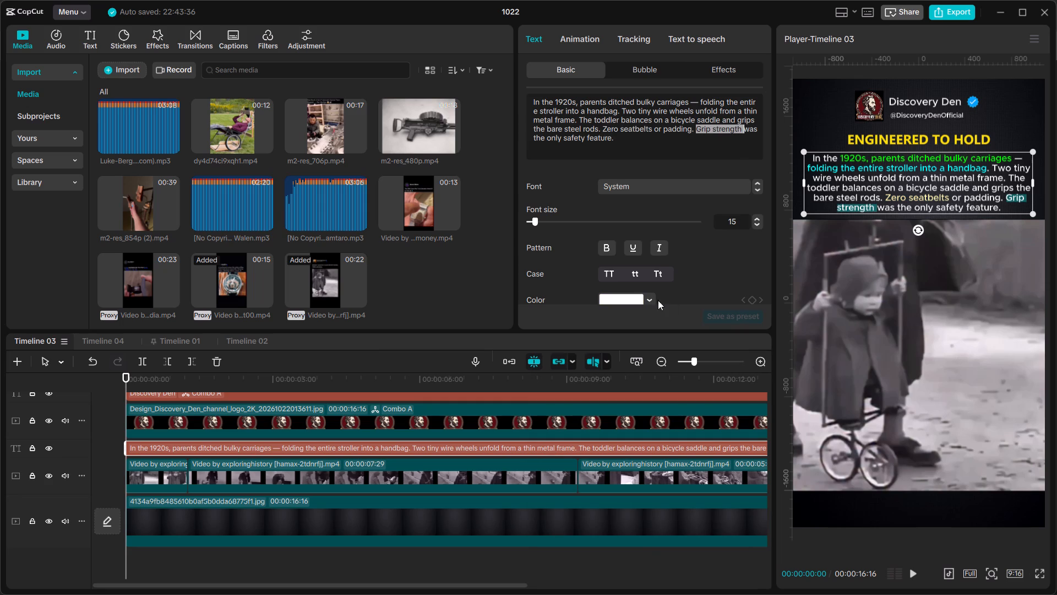
{"action": "left_click", "coordinate": [650, 296]}
{"action": "scroll", "coordinate": [658, 485], "scroll_direction": "down", "scroll_amount": 3}
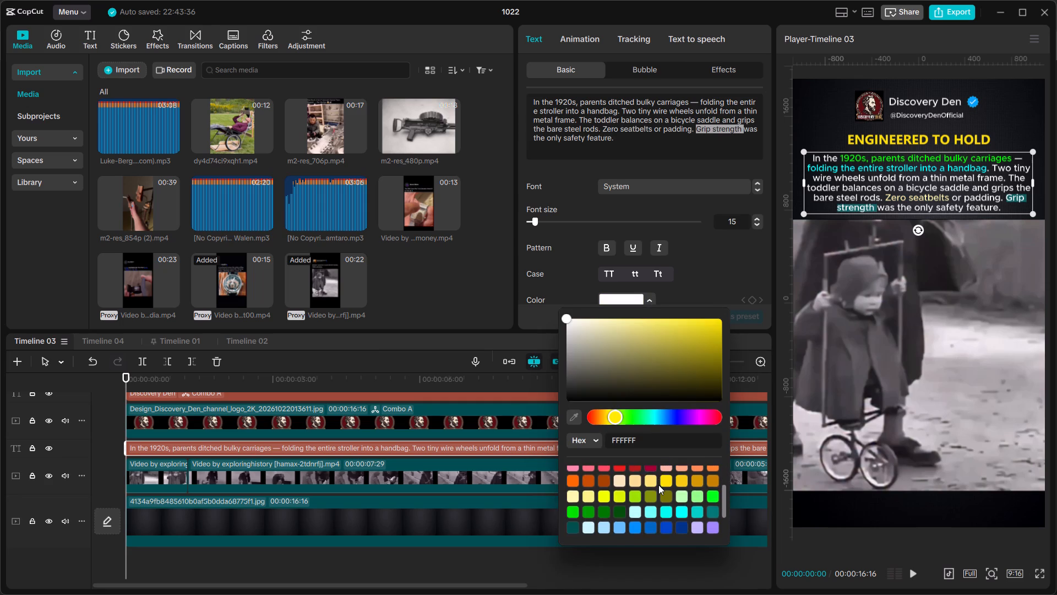
{"action": "scroll", "coordinate": [658, 485], "scroll_direction": "up", "scroll_amount": 1}
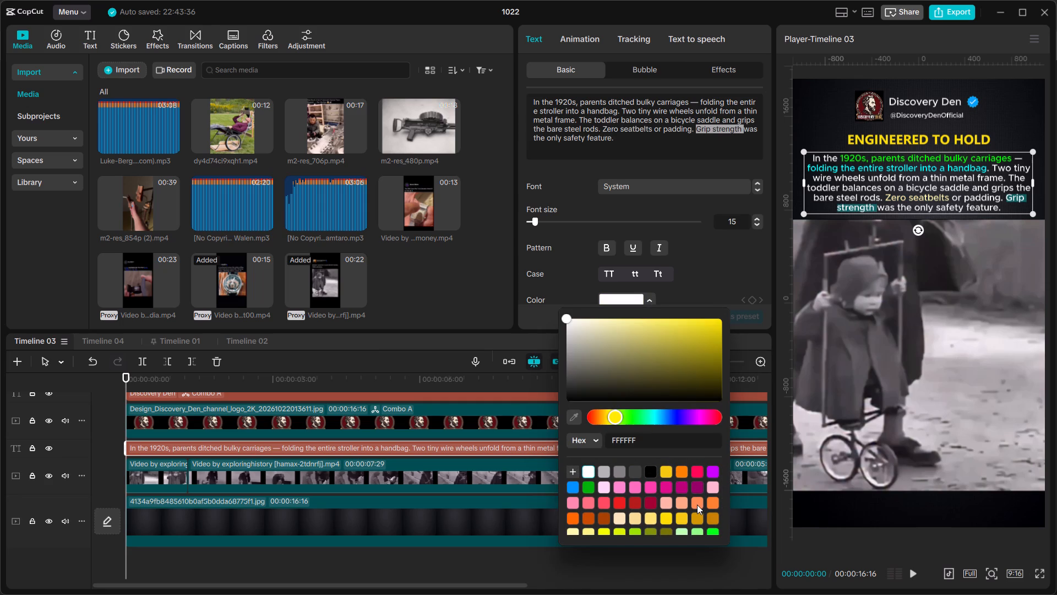
{"action": "scroll", "coordinate": [697, 505], "scroll_direction": "down", "scroll_amount": 2}
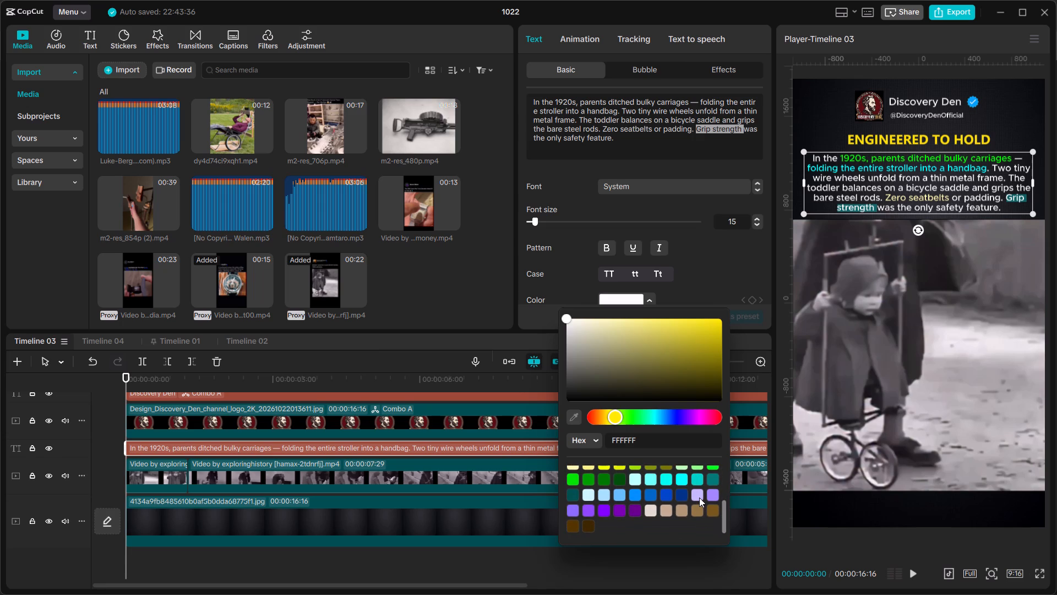
{"action": "scroll", "coordinate": [609, 497], "scroll_direction": "up", "scroll_amount": 1}
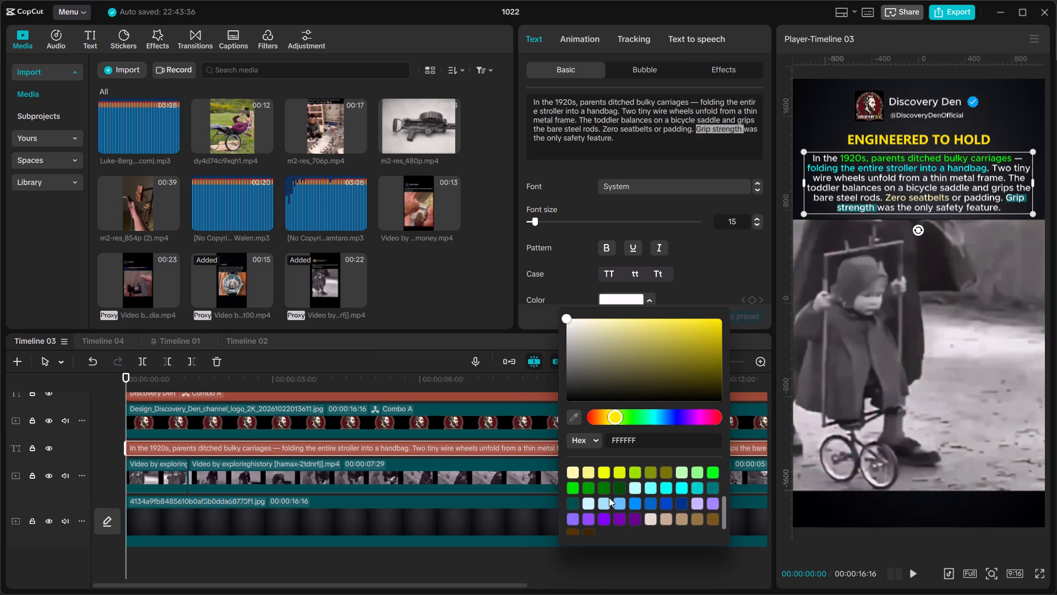
{"action": "scroll", "coordinate": [609, 497], "scroll_direction": "up", "scroll_amount": 2}
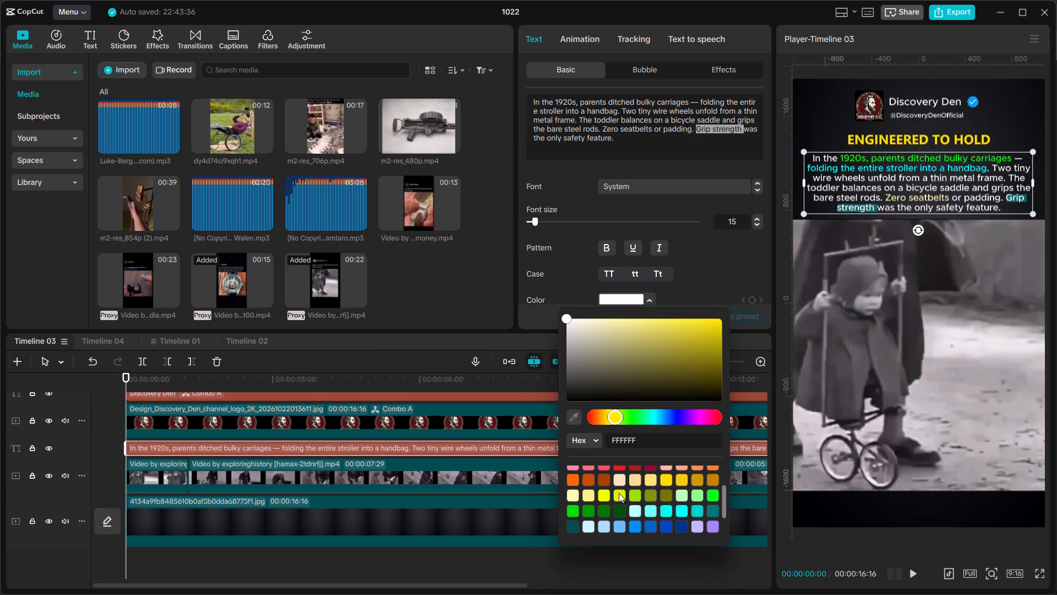
{"action": "scroll", "coordinate": [620, 494], "scroll_direction": "up", "scroll_amount": 1}
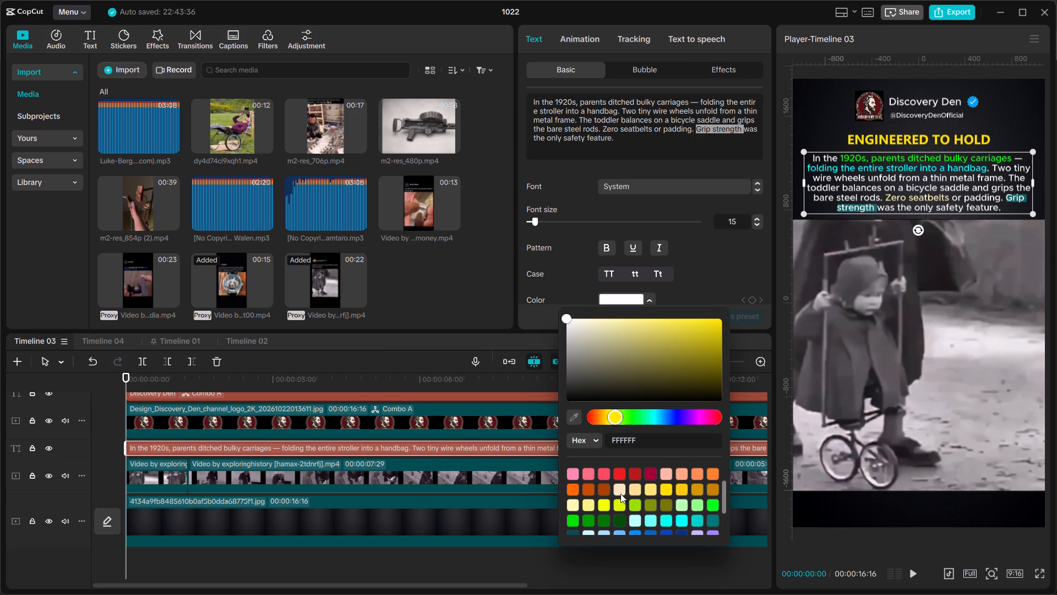
{"action": "left_click", "coordinate": [618, 486]}
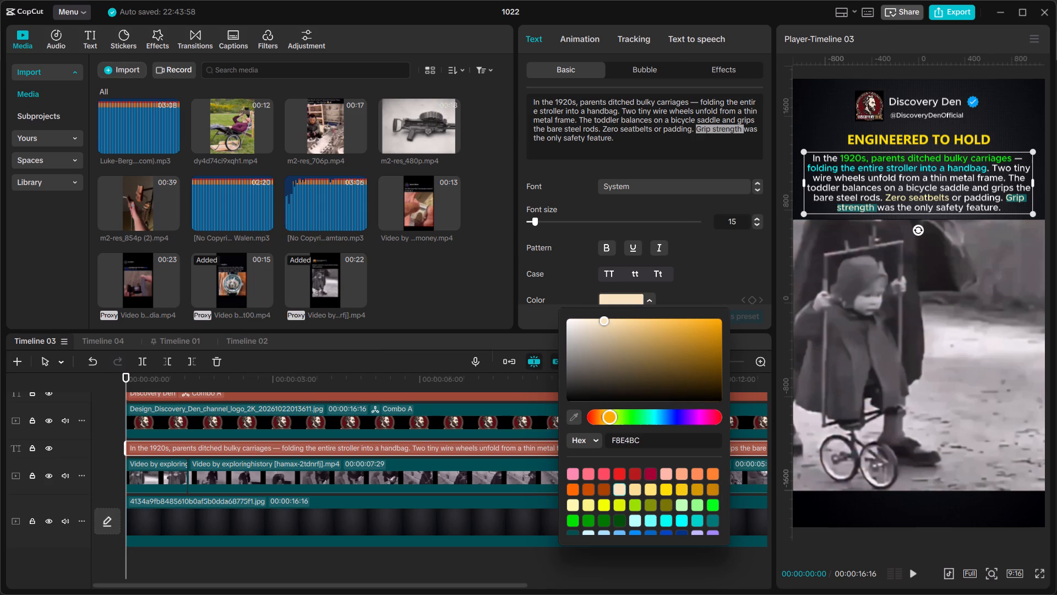
{"action": "left_click_drag", "start_coordinate": [547, 140], "coordinate": [590, 142]}
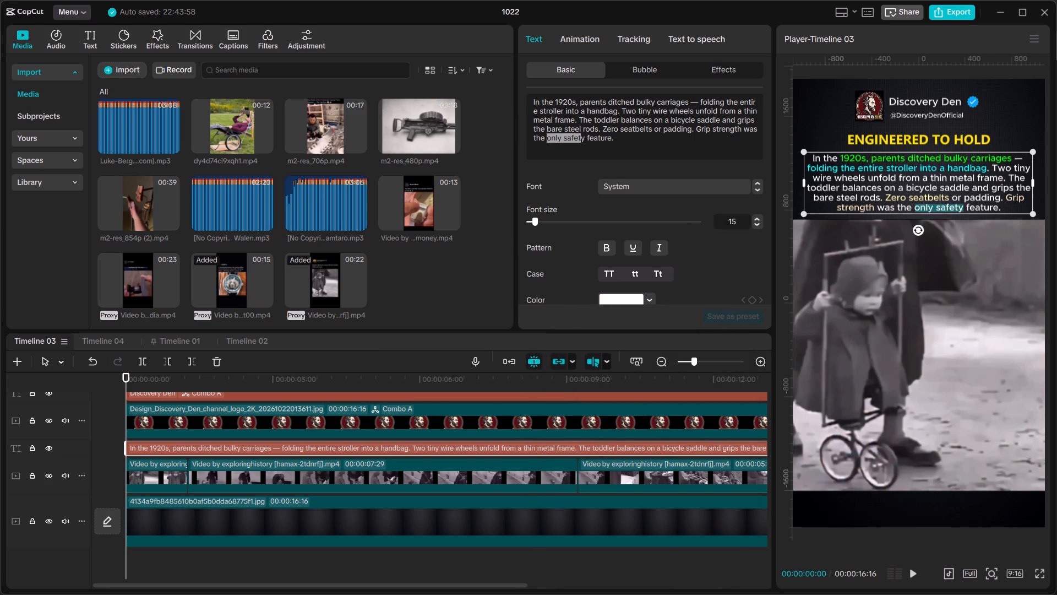
{"action": "left_click_drag", "start_coordinate": [590, 142], "coordinate": [613, 138]}
{"action": "left_click", "coordinate": [652, 297]}
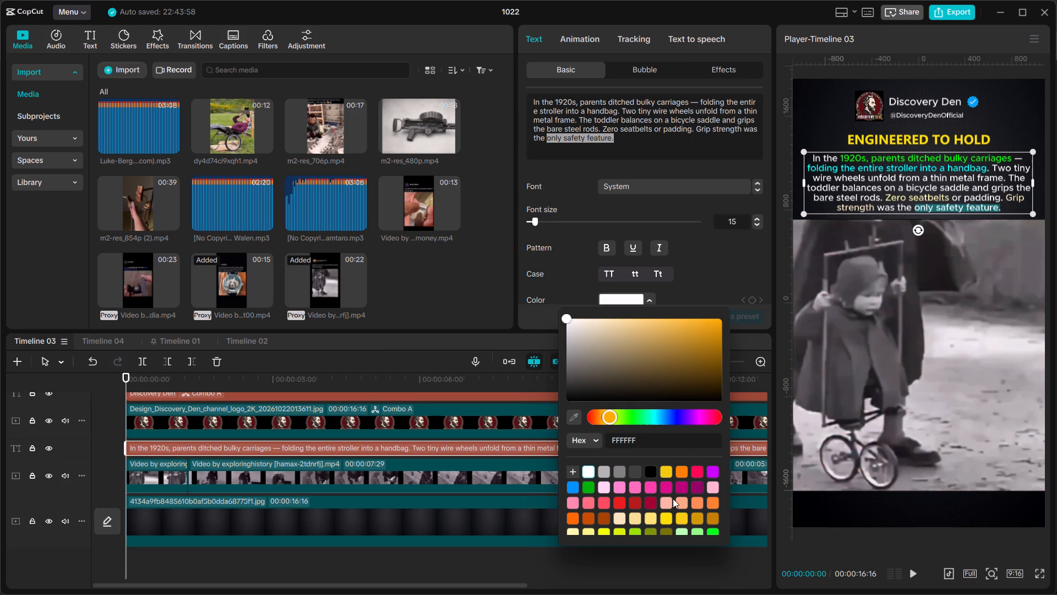
{"action": "scroll", "coordinate": [669, 500], "scroll_direction": "down", "scroll_amount": 1}
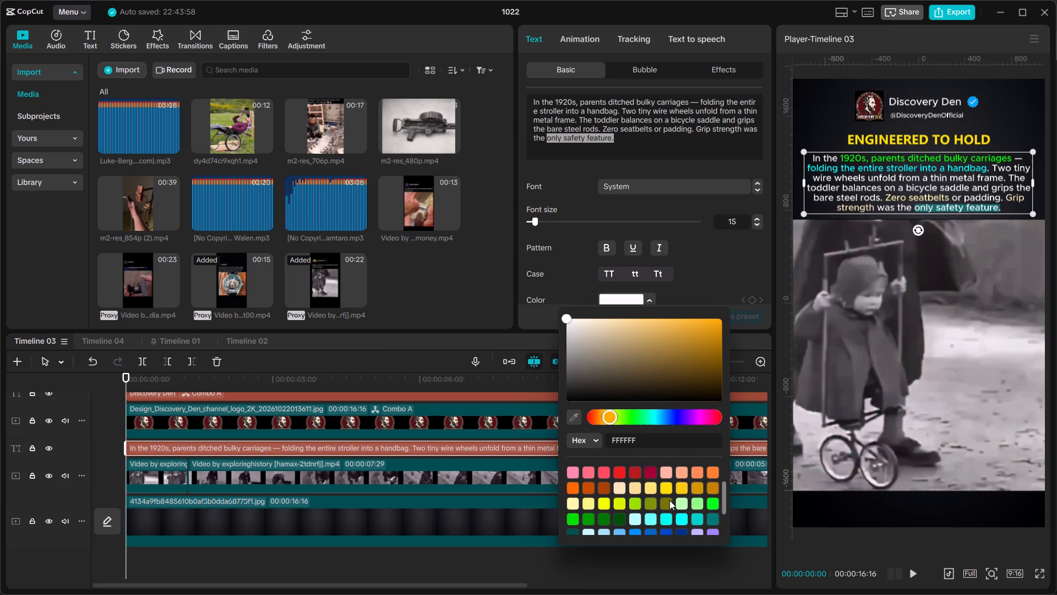
{"action": "scroll", "coordinate": [669, 500], "scroll_direction": "down", "scroll_amount": 1}
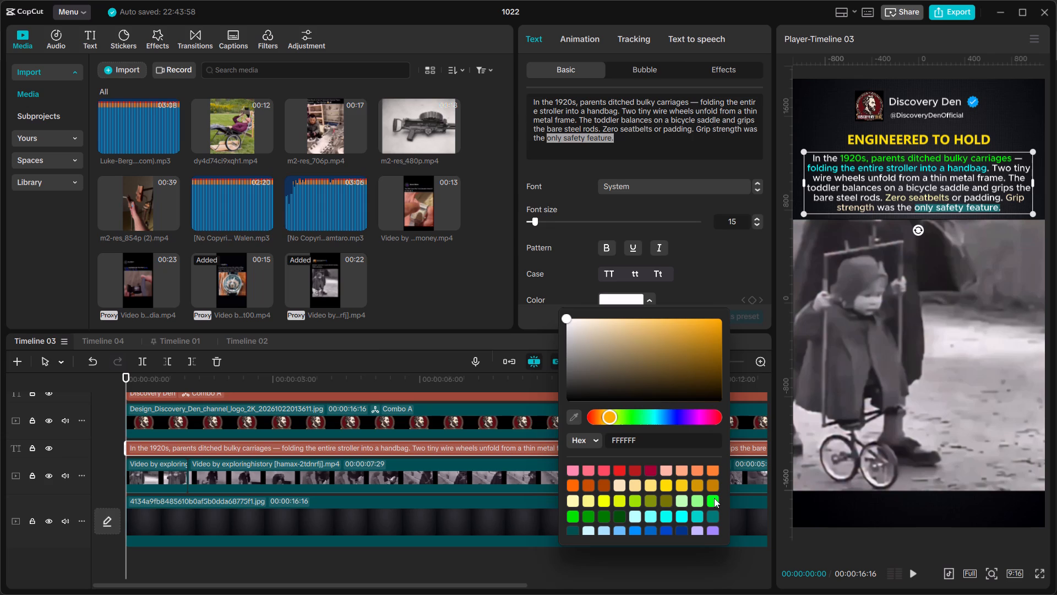
{"action": "left_click", "coordinate": [683, 517]}
{"action": "left_click", "coordinate": [683, 517]}
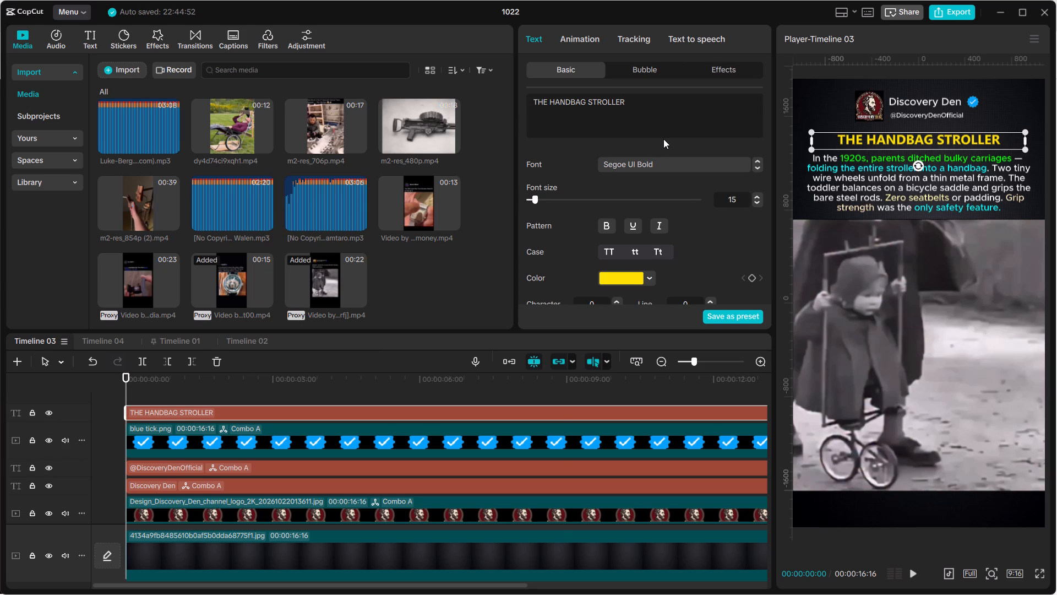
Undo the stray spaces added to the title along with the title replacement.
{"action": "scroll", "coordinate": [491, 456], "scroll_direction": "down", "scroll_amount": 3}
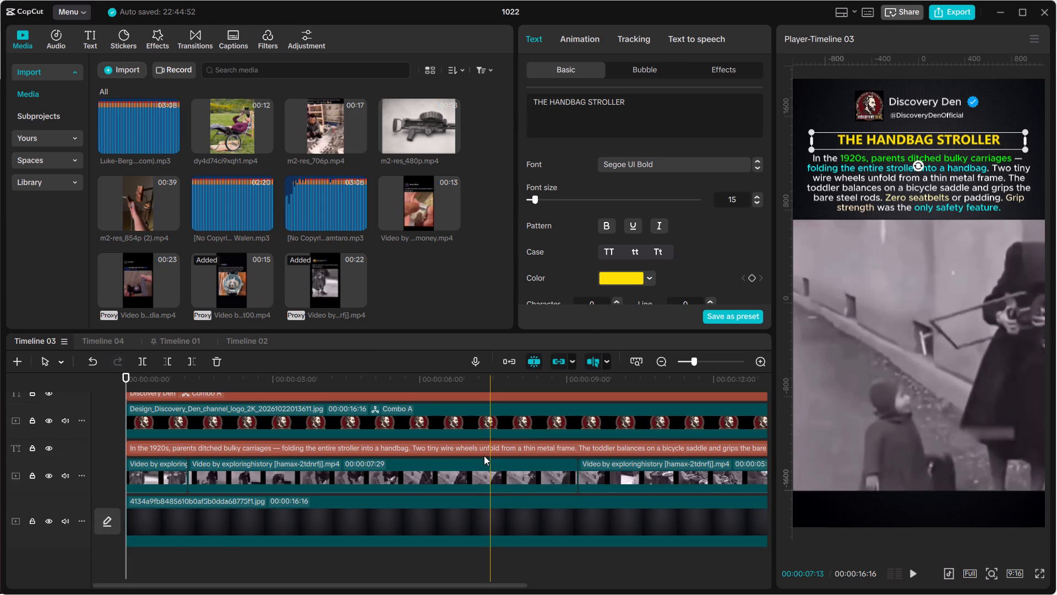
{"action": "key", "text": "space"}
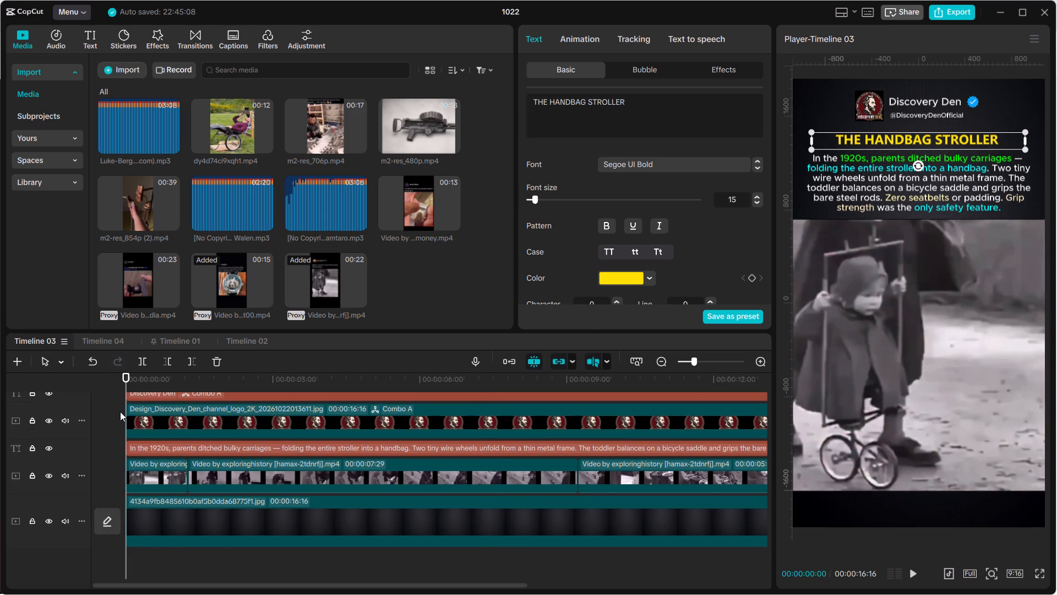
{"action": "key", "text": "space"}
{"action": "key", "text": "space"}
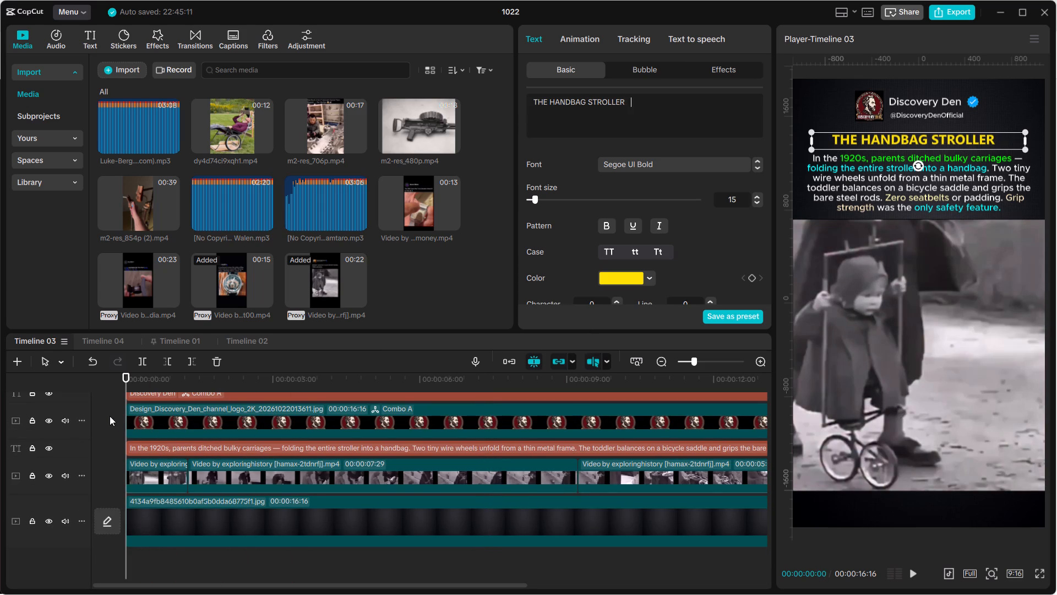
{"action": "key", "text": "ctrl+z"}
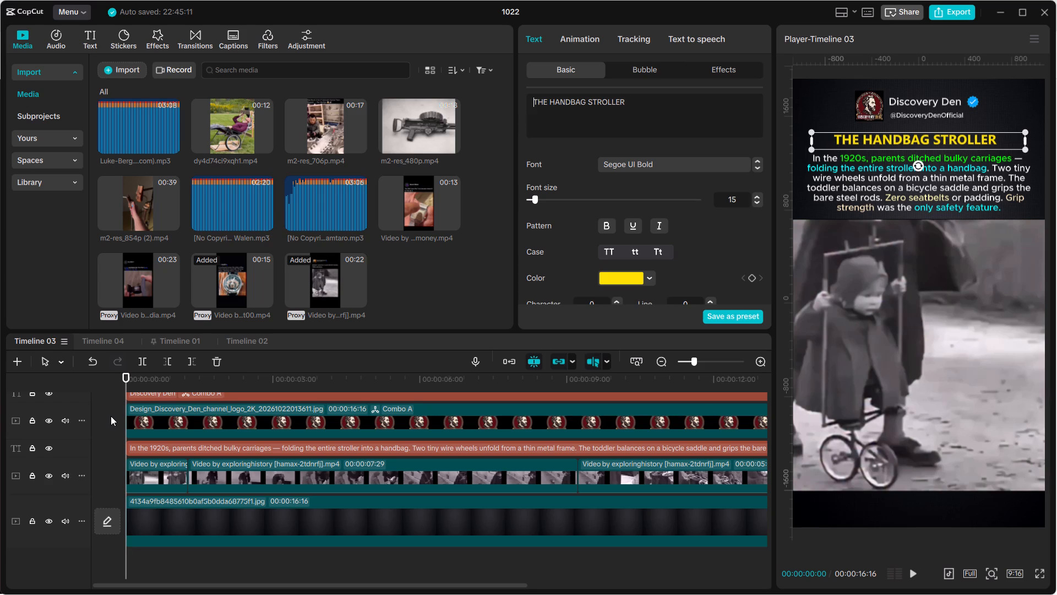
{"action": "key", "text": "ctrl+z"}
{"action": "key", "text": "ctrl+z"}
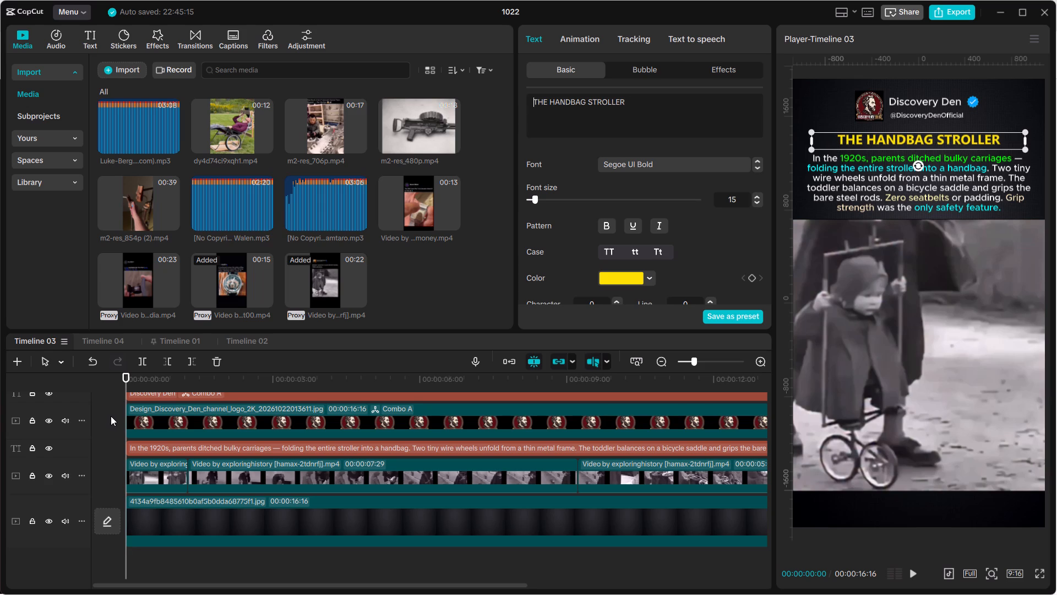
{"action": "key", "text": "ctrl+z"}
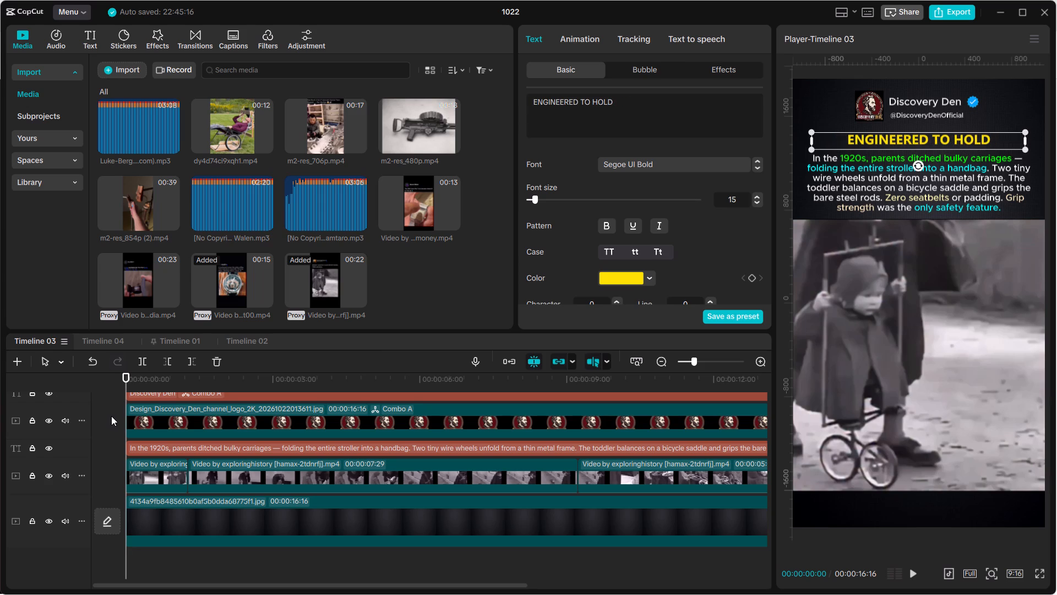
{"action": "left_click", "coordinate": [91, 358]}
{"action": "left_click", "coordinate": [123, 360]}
Replace the whole title text with THE HANDBAG STROLLER again.
{"action": "left_click_drag", "start_coordinate": [645, 99], "coordinate": [481, 104]}
{"action": "key", "text": "ctrl+v"}
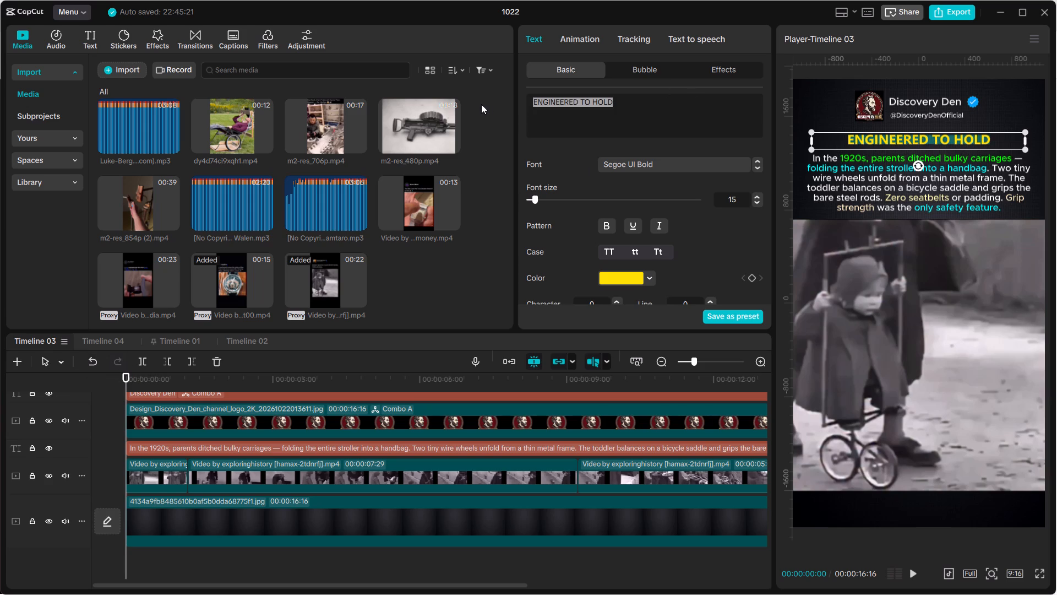
Deselect the title and play Timeline 03 through to its end to review the finished short.
{"action": "left_click", "coordinate": [113, 435]}
{"action": "key", "text": "space"}
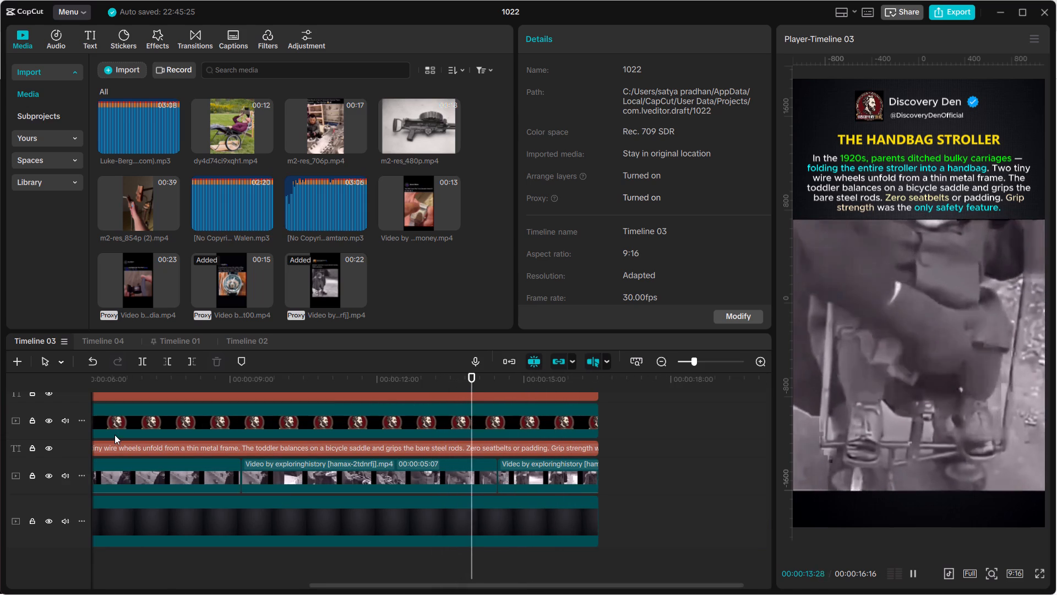
{"action": "key", "text": "space"}
{"action": "key", "text": "space"}
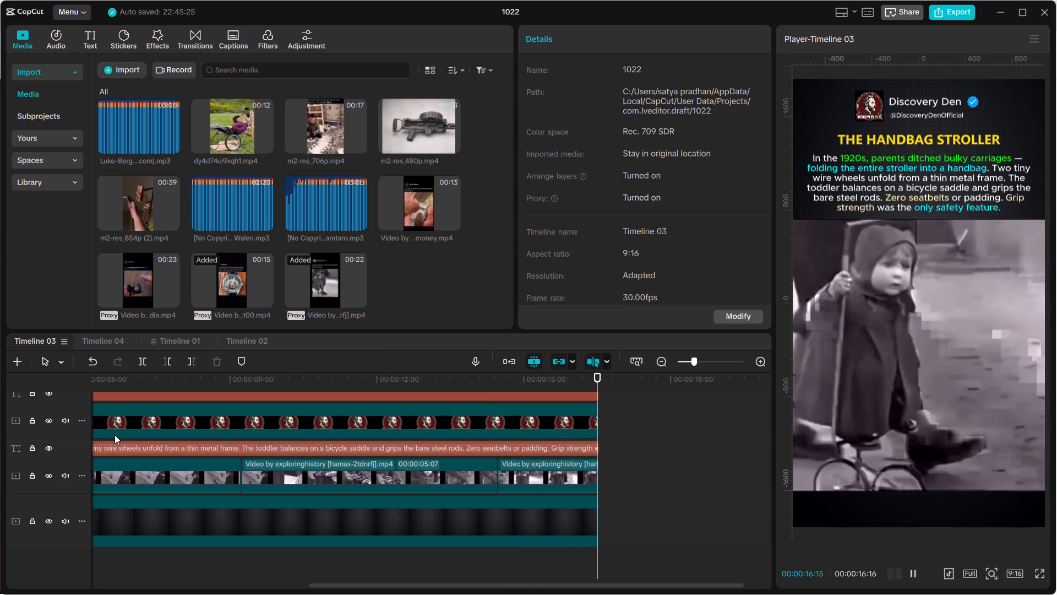
Export Timeline 03 as a video named "1920s handbag stroller" and close the export window.
{"action": "left_click", "coordinate": [960, 15]}
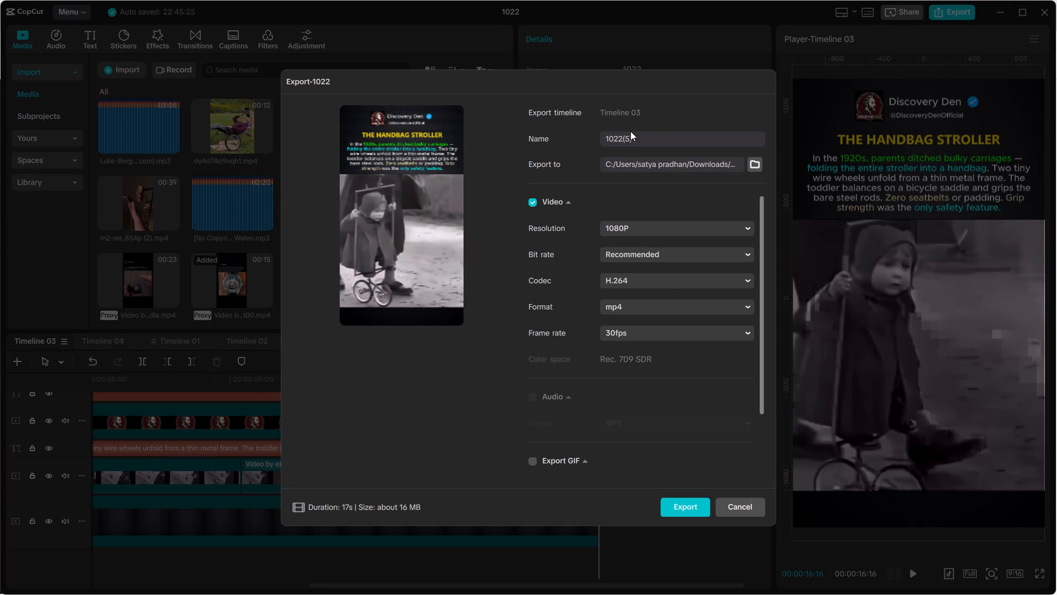
{"action": "left_click_drag", "start_coordinate": [636, 141], "coordinate": [563, 142]}
{"action": "type", "text": "1920s handbag stri"}
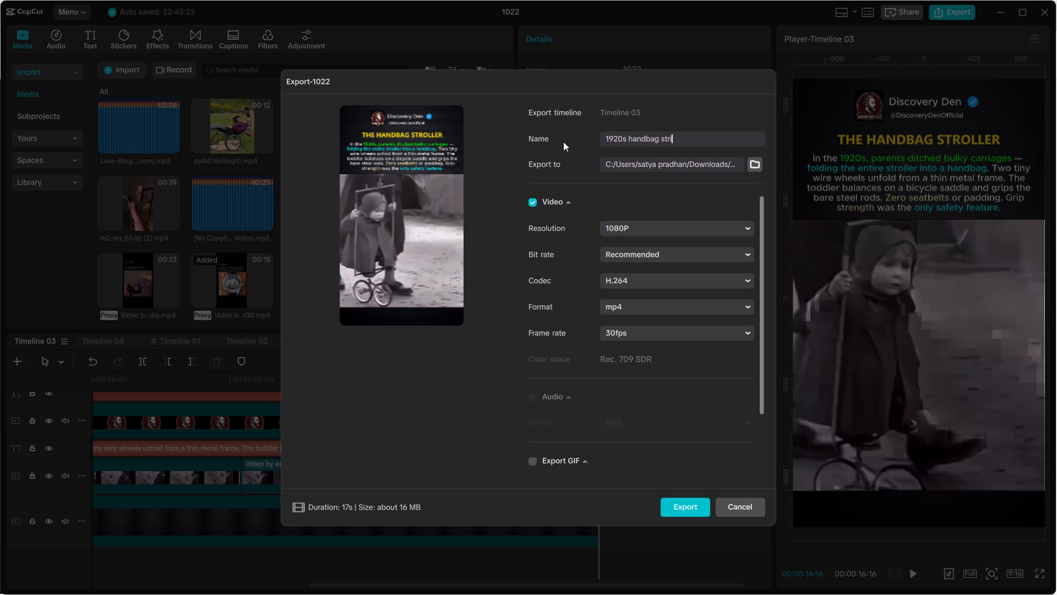
{"action": "key", "text": "BackSpace"}
{"action": "type", "text": "oller"}
{"action": "left_click", "coordinate": [696, 508]}
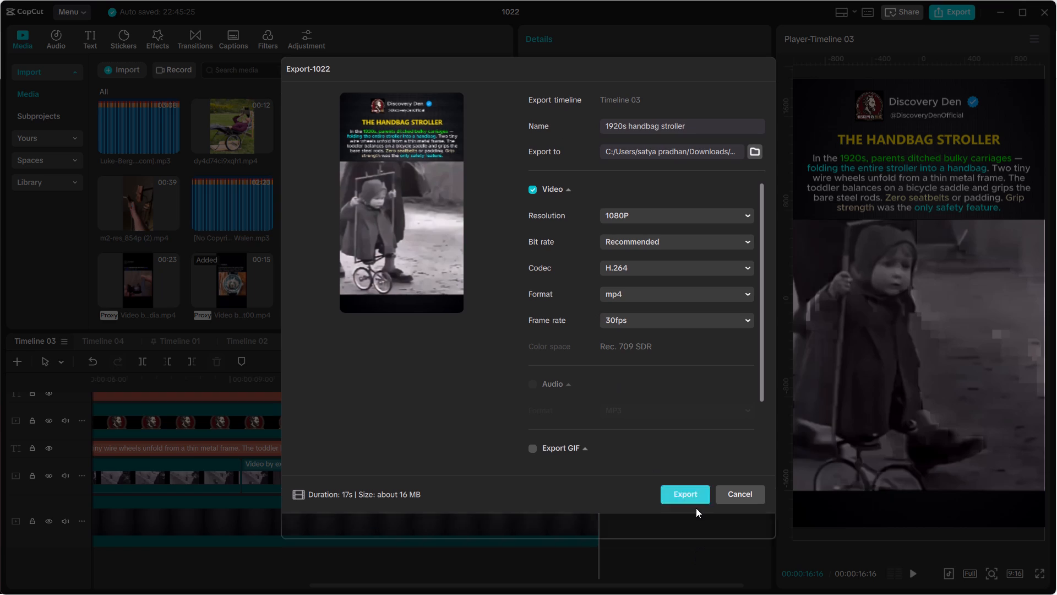
{"action": "left_click", "coordinate": [727, 494]}
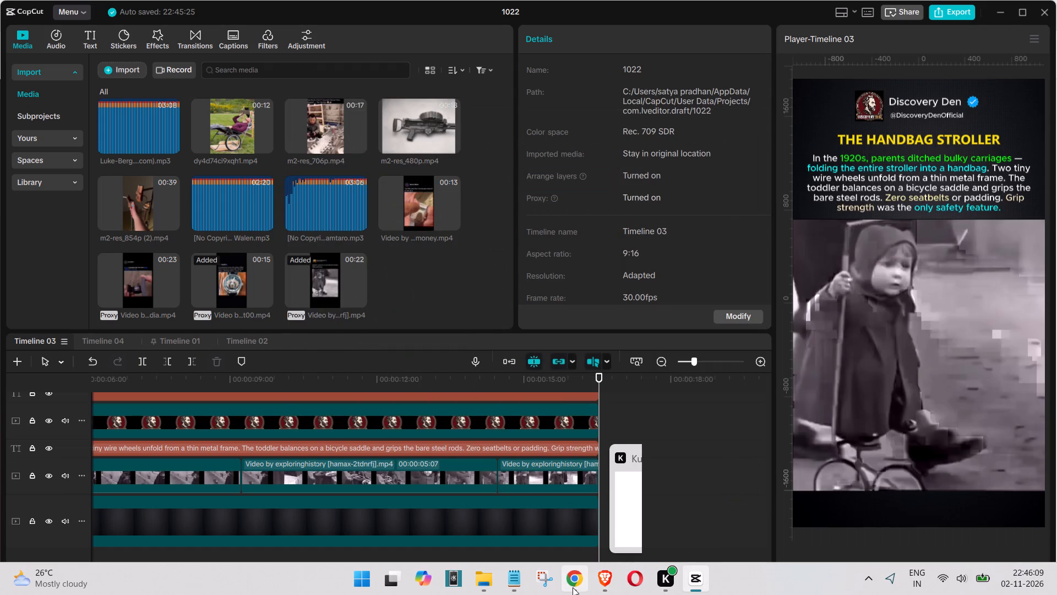
In File Explorer, copy the "1920s handbag stroller" video from Downloads to the Movies folder in the connected M21 phone's internal storage.
{"action": "left_click", "coordinate": [494, 584]}
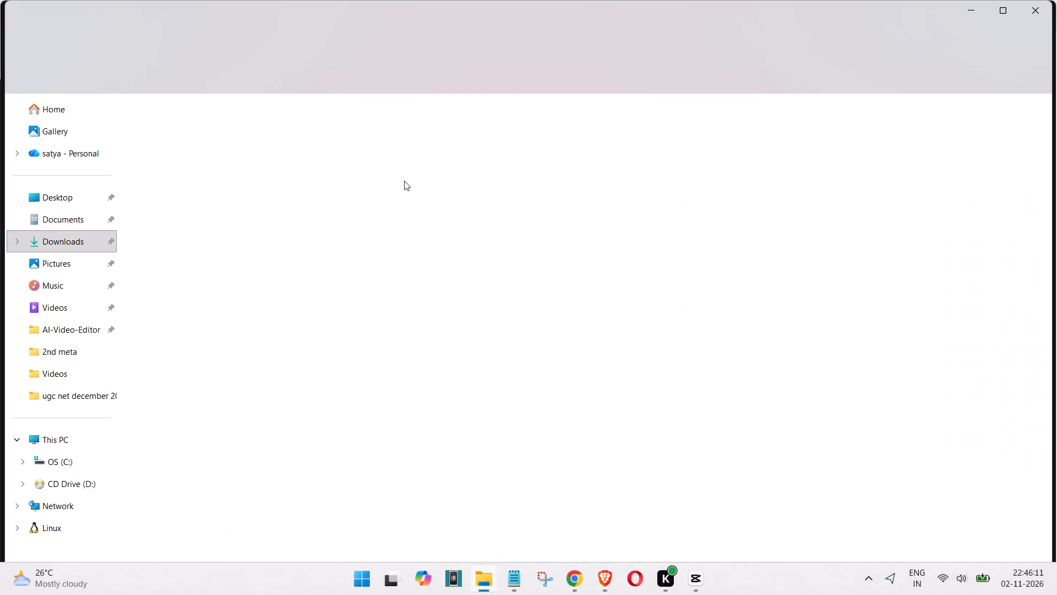
{"action": "left_click", "coordinate": [43, 238]}
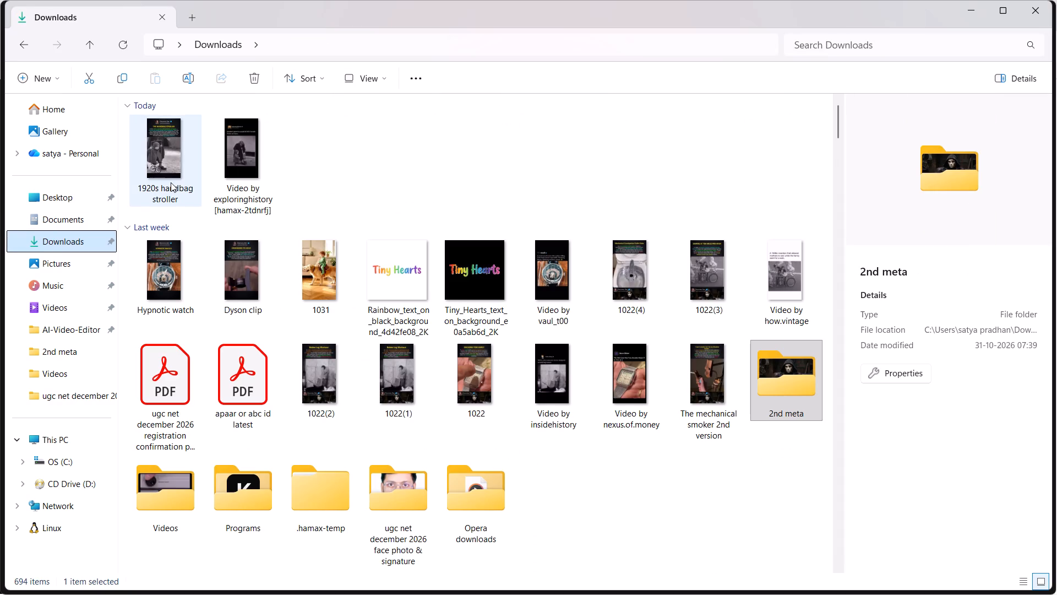
{"action": "left_click", "coordinate": [171, 182]}
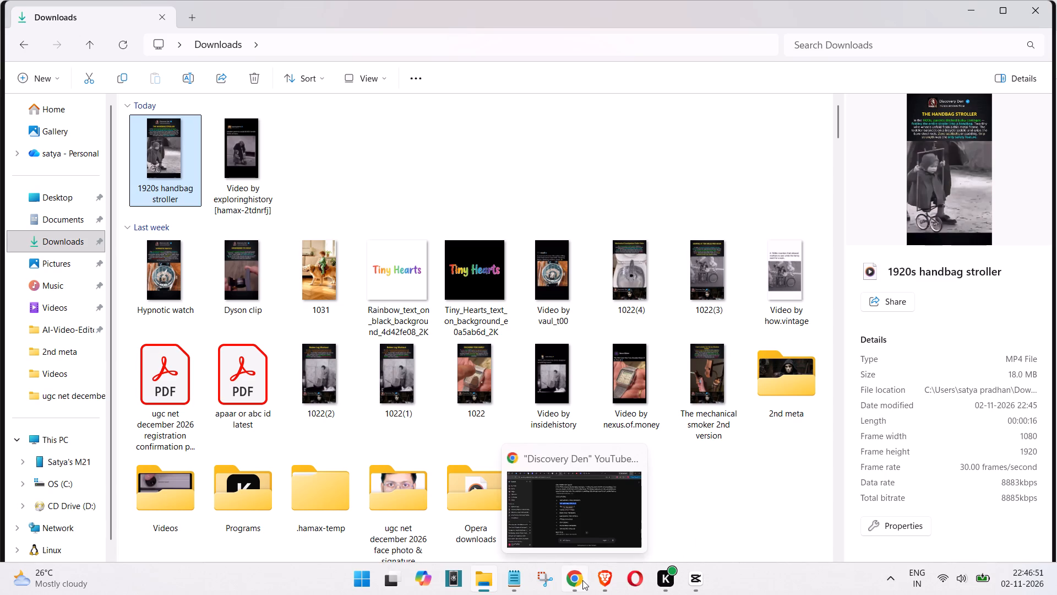
{"action": "left_click", "coordinate": [76, 461]}
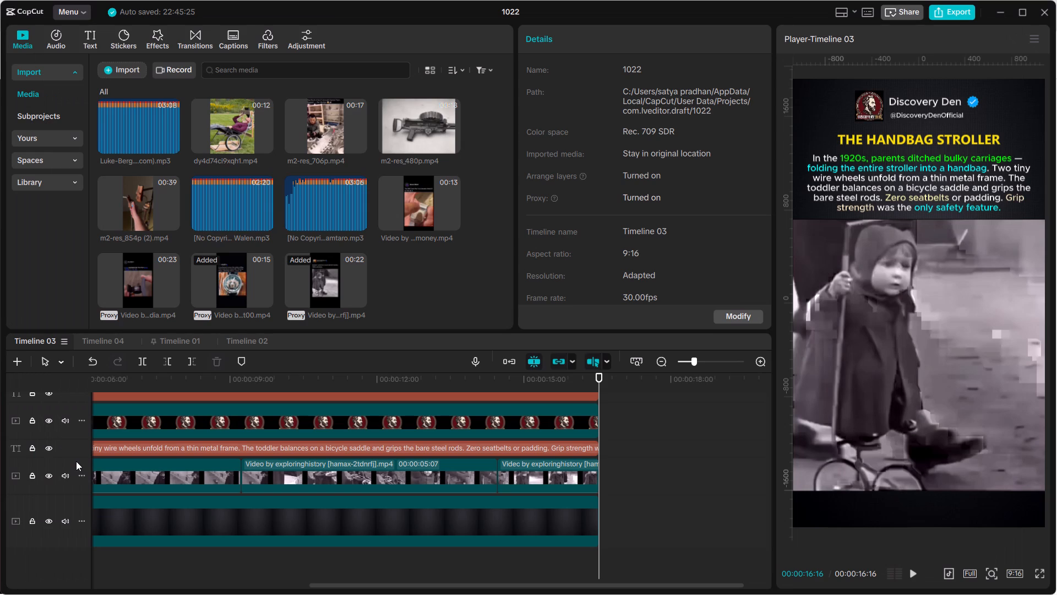
In File Explorer, copy the "1920s handbag stroller" video from Downloads into the Movies folder of the M21 phone's internal storage.
{"action": "left_click", "coordinate": [483, 577]}
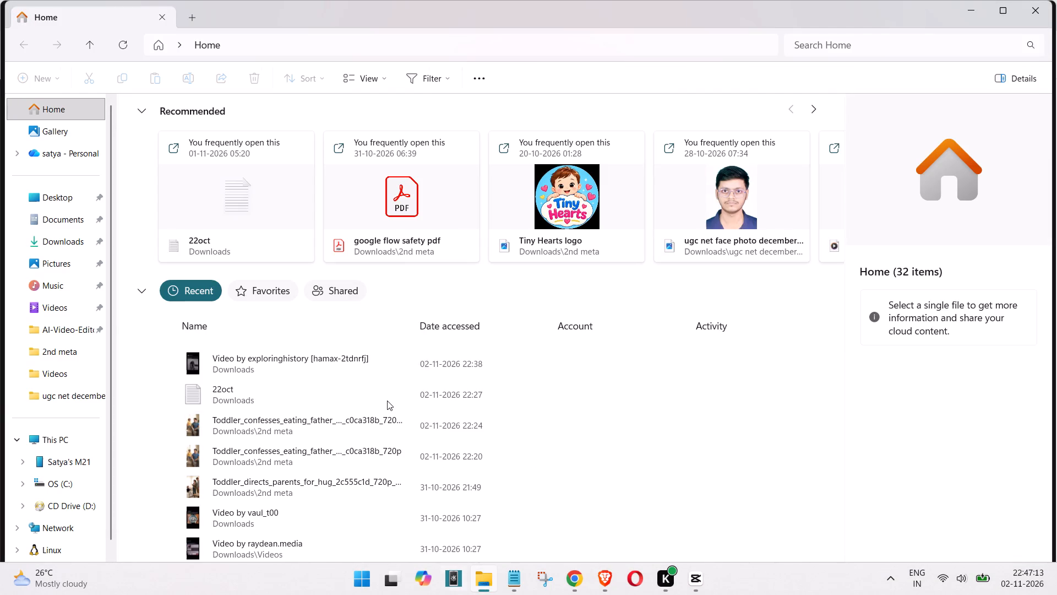
{"action": "left_click", "coordinate": [46, 455]}
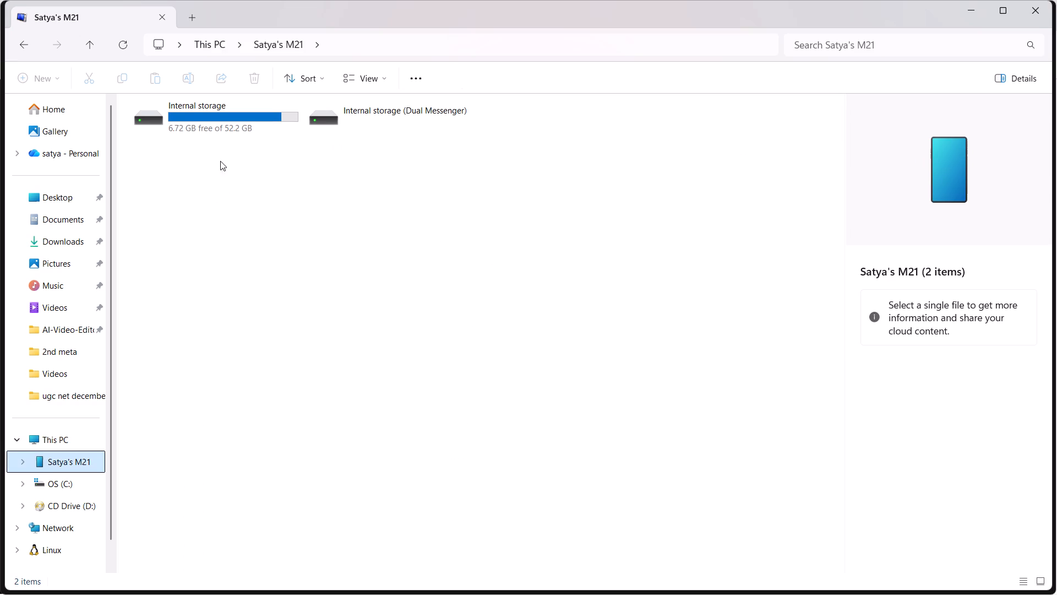
{"action": "left_click", "coordinate": [67, 240]}
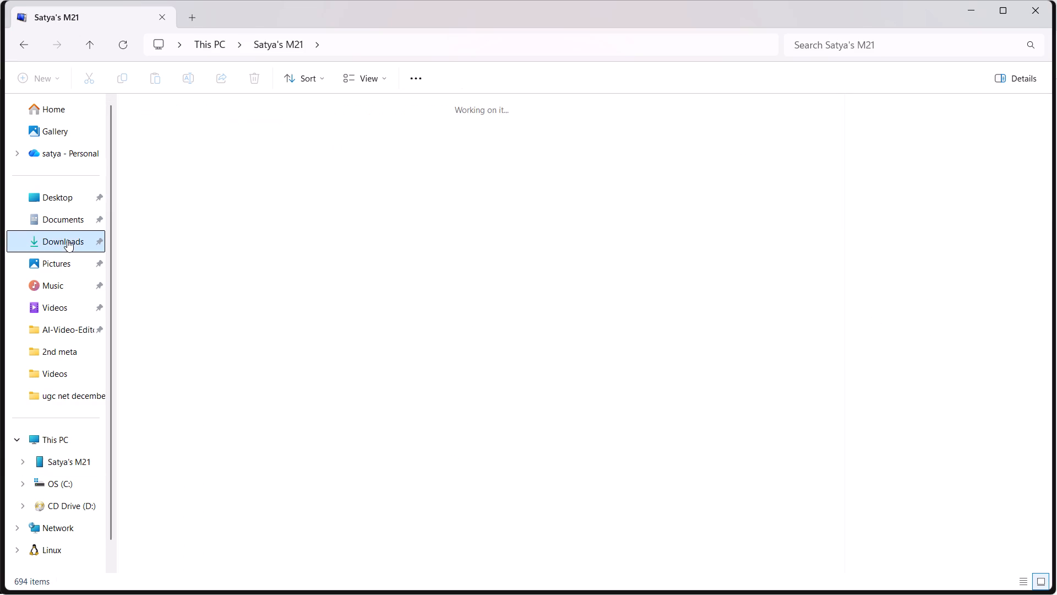
{"action": "left_click", "coordinate": [184, 158]}
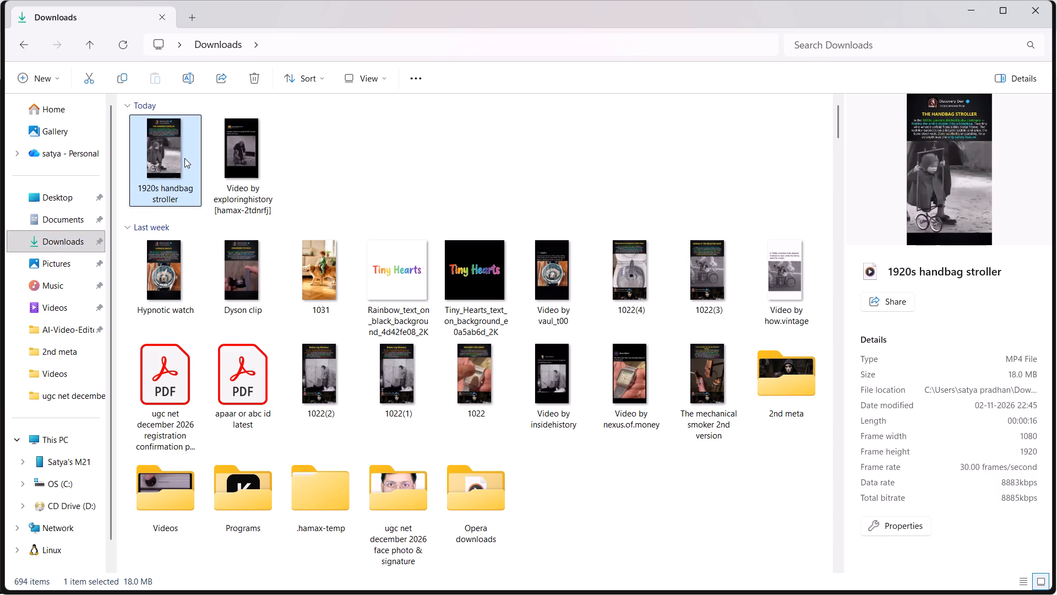
{"action": "key", "text": "ctrl+c"}
{"action": "left_click", "coordinate": [73, 461]}
{"action": "double_click", "coordinate": [225, 127]}
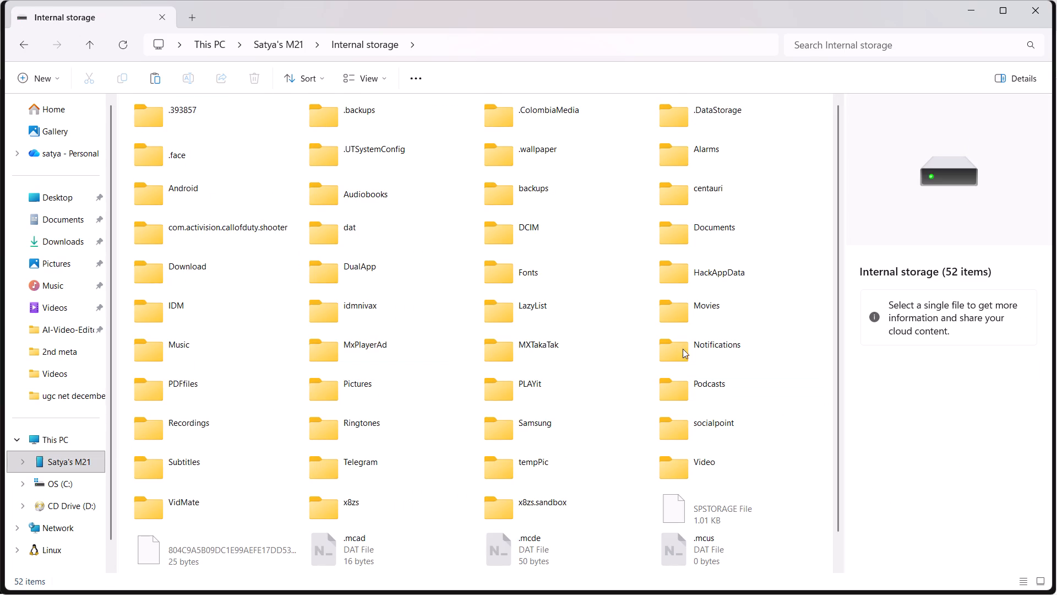
{"action": "double_click", "coordinate": [690, 313]}
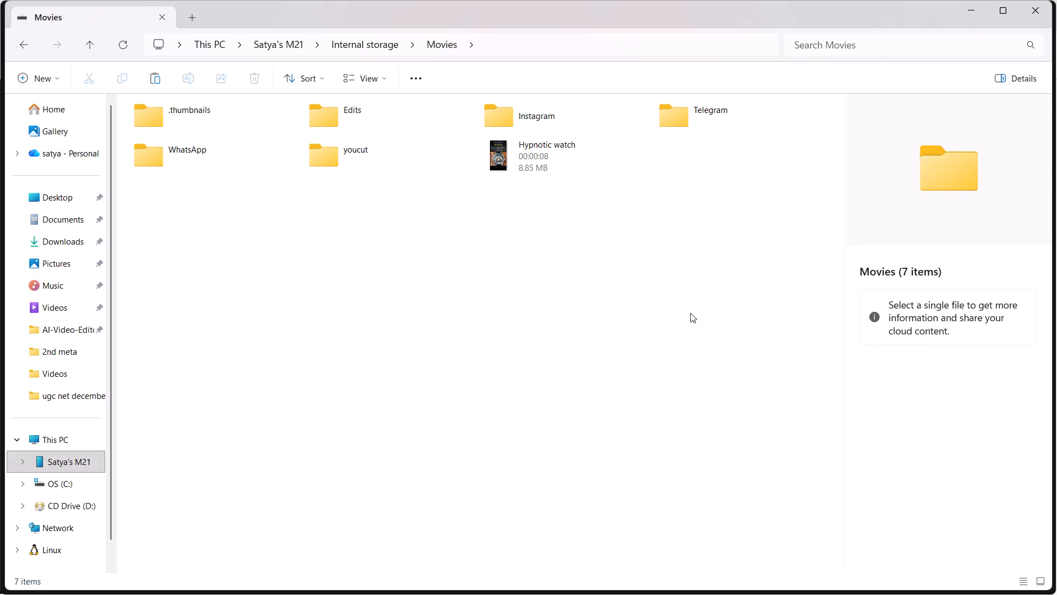
{"action": "key", "text": "ctrl+v"}
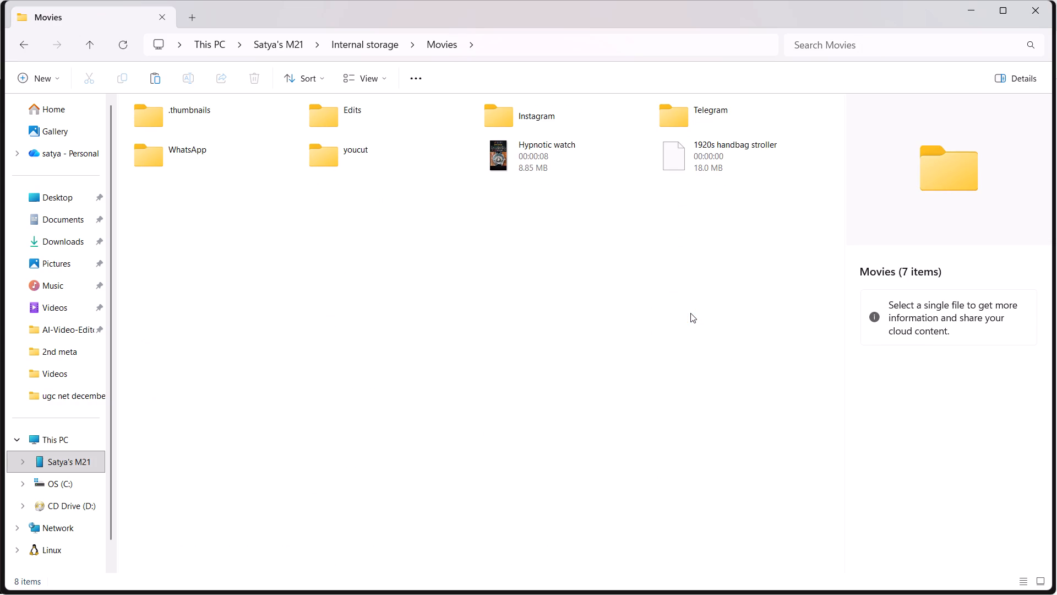
Delete the "Hypnotic watch" video from the phone's Movies folder.
{"action": "left_click", "coordinate": [553, 159]}
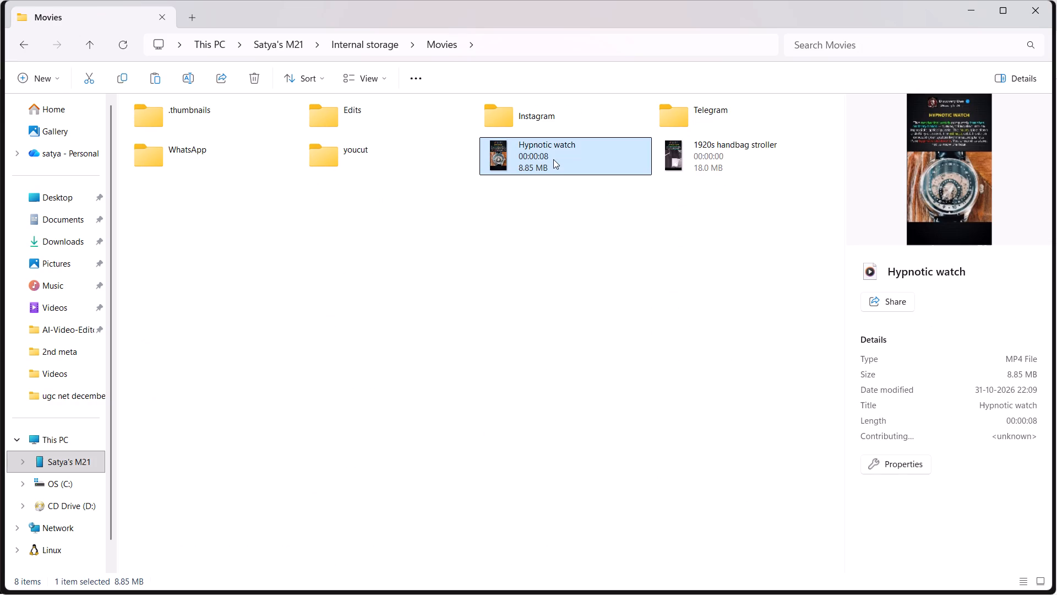
{"action": "key", "text": "Delete"}
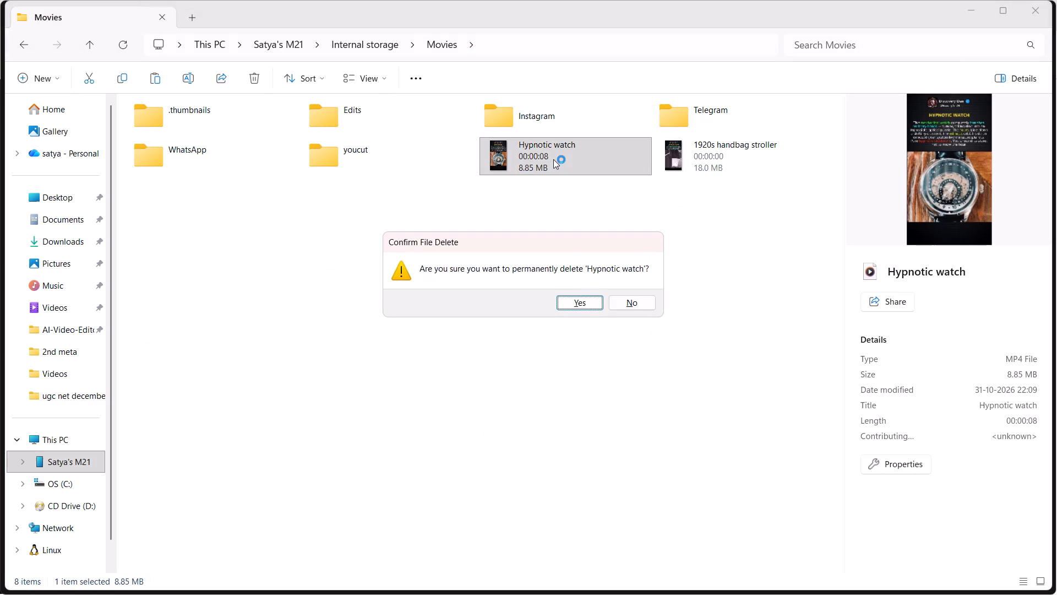
Permanently delete the "Hypnotic watch" video from the phone's Movies folder and close File Explorer.
{"action": "left_click", "coordinate": [573, 300]}
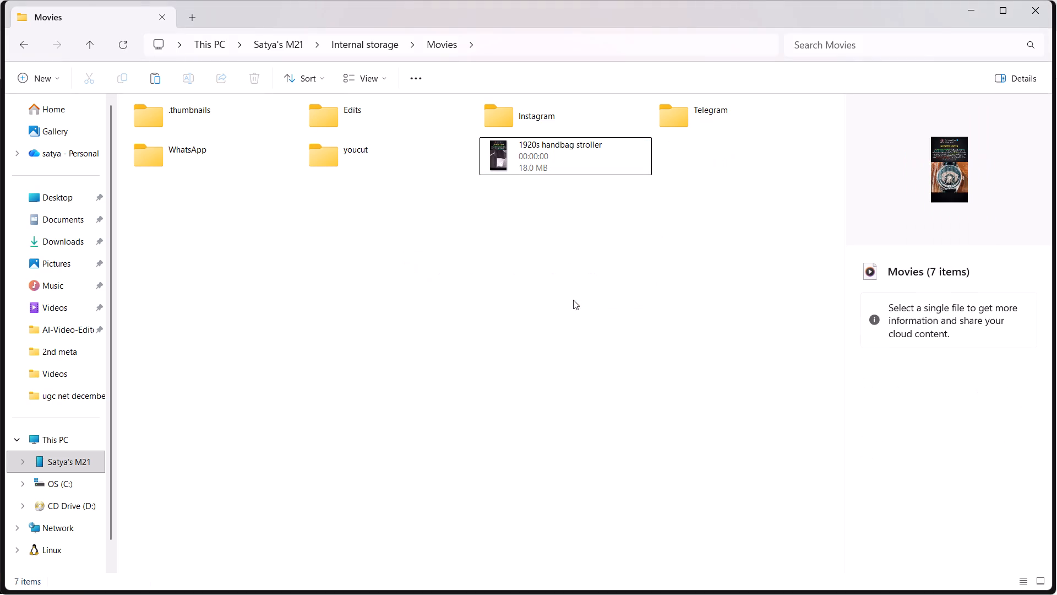
{"action": "left_click", "coordinate": [1045, 6]}
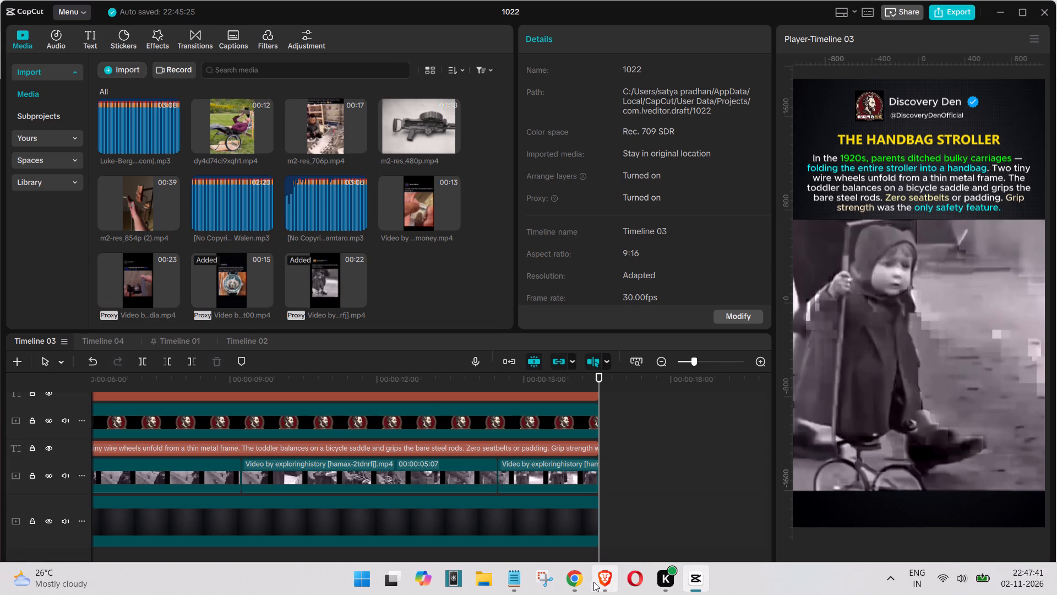
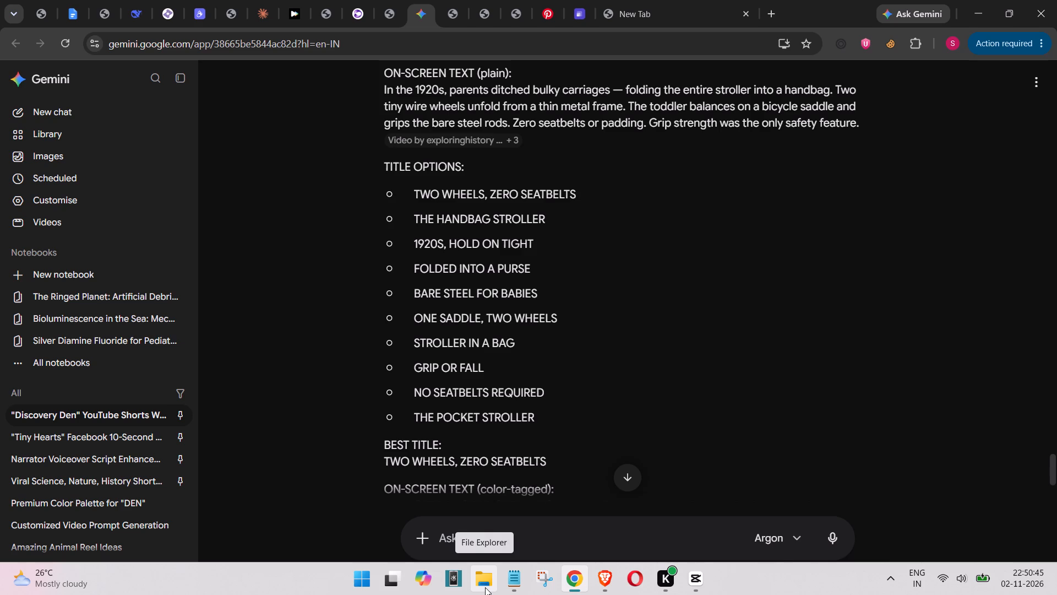
Close the open Chrome, CapCut and Brave windows.
{"action": "left_click", "coordinate": [1056, 0]}
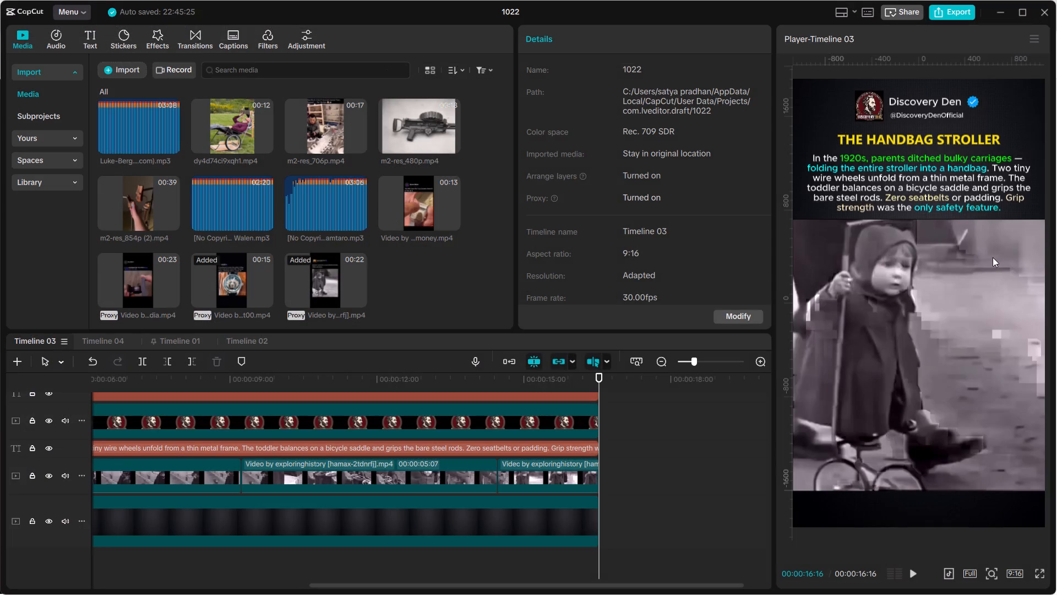
{"action": "left_click", "coordinate": [1050, 10]}
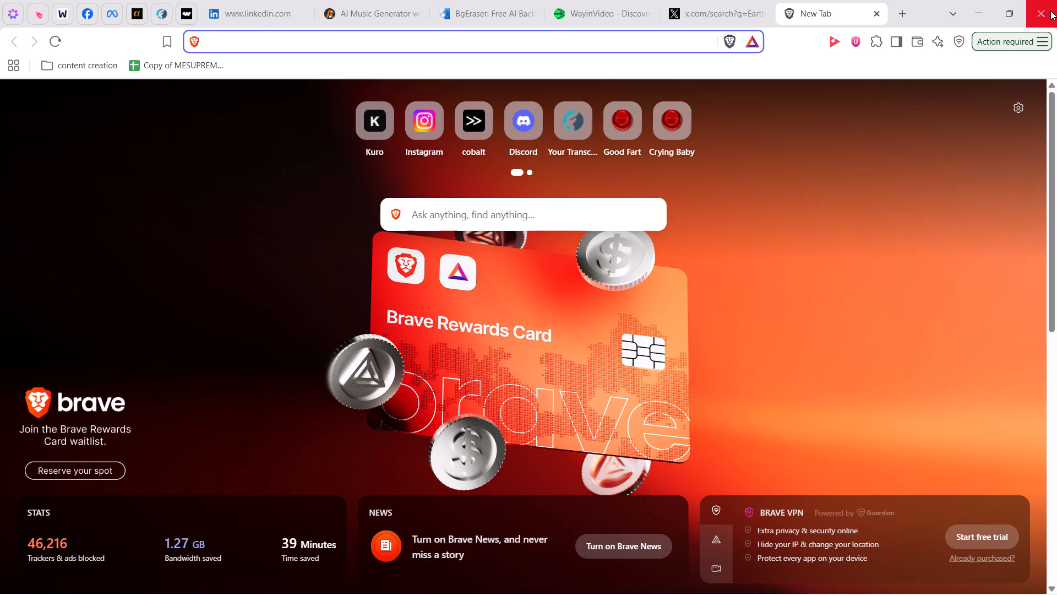
{"action": "left_click", "coordinate": [1050, 10]}
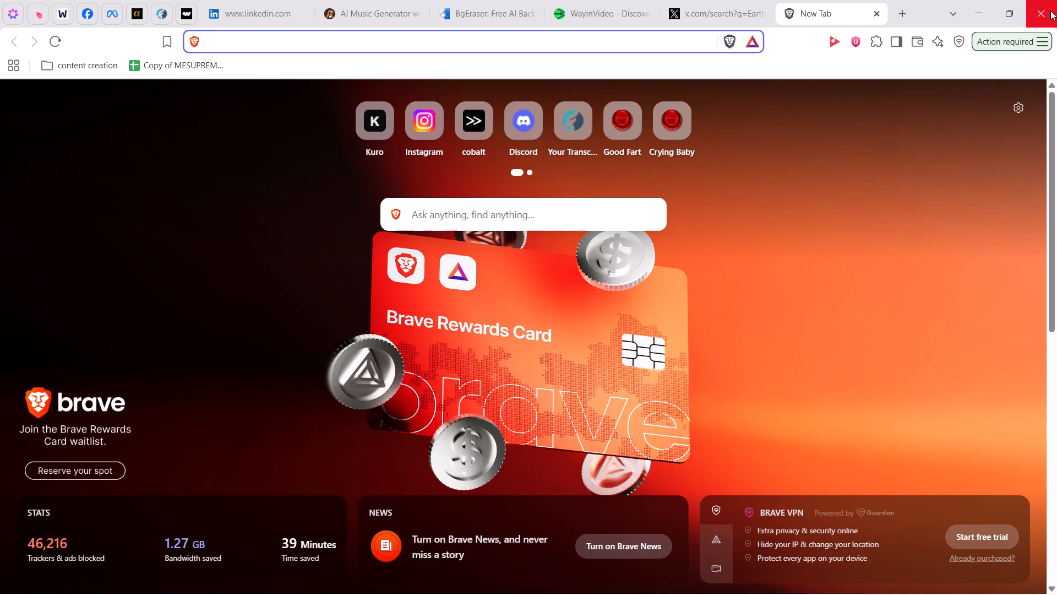